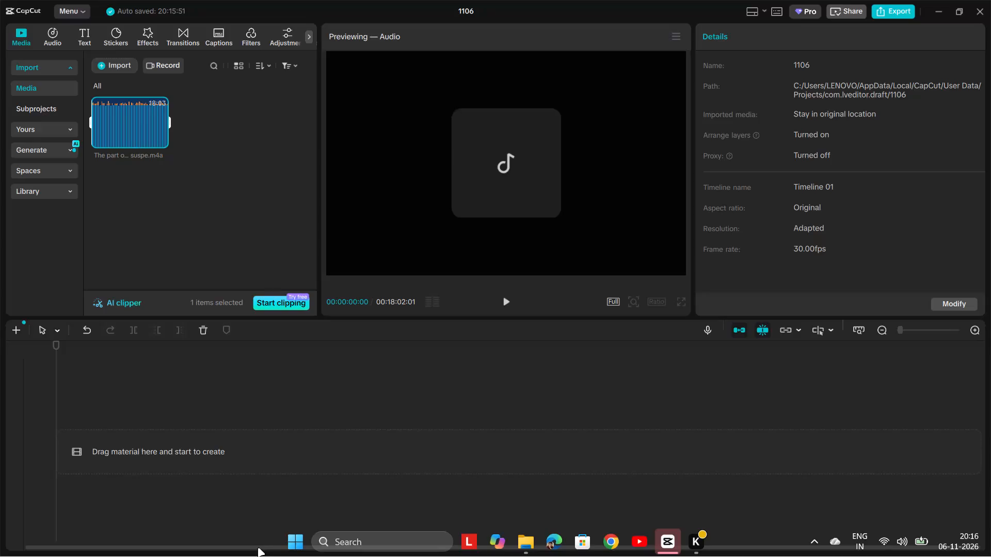
Add the imported Range Rover air suspension voice-over audio to the timeline.
click(162, 139)
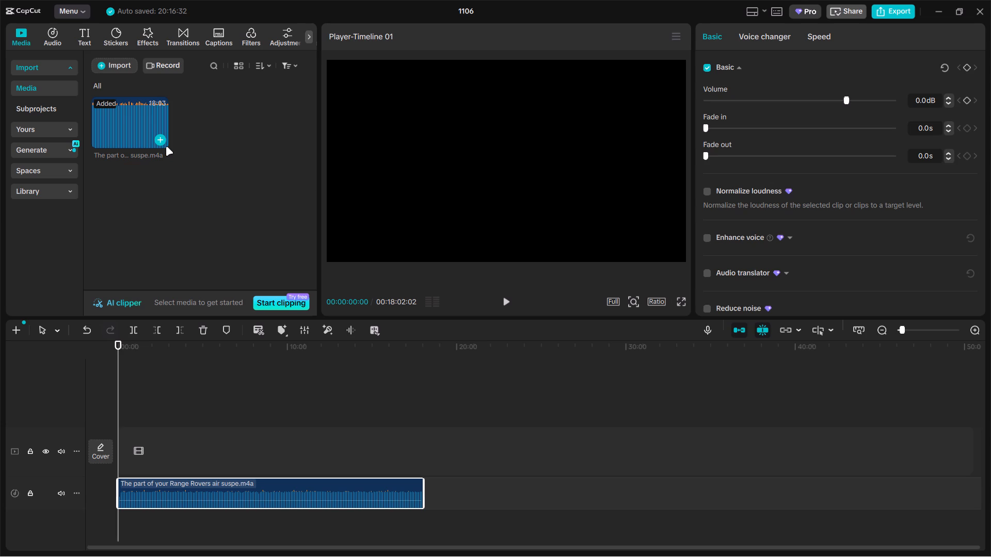
Play the voice-over through its intro and place a timeline marker at about 00:00:53:18.
ctrl+scroll(253, 419, up, 5)
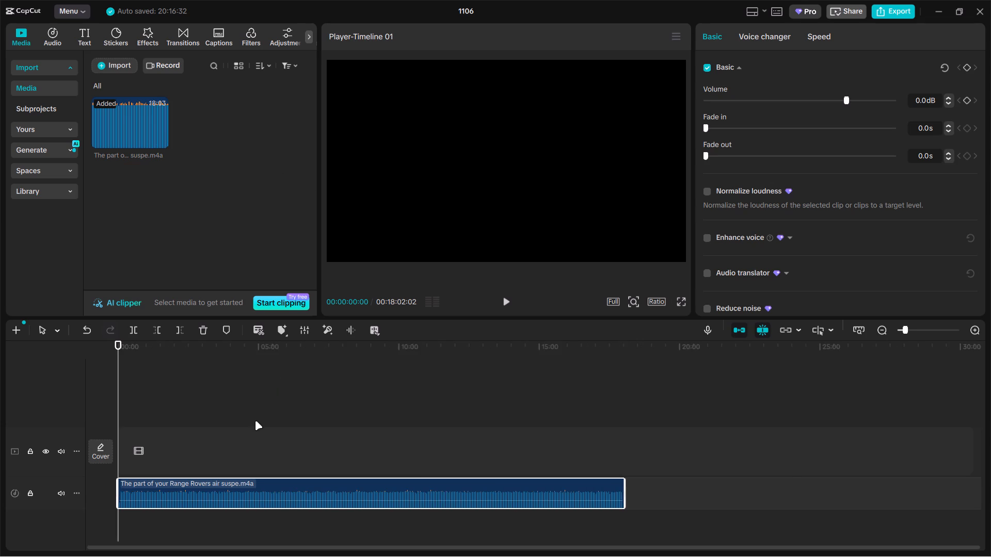
ctrl+scroll(255, 421, up, 18)
ctrl+scroll(255, 421, up, 6)
key(space)
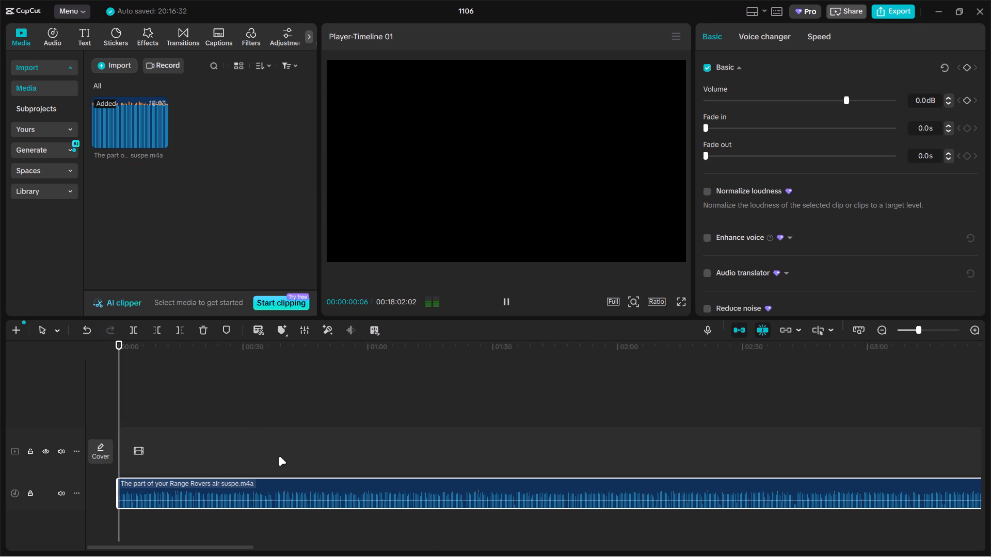
click(264, 457)
key(space)
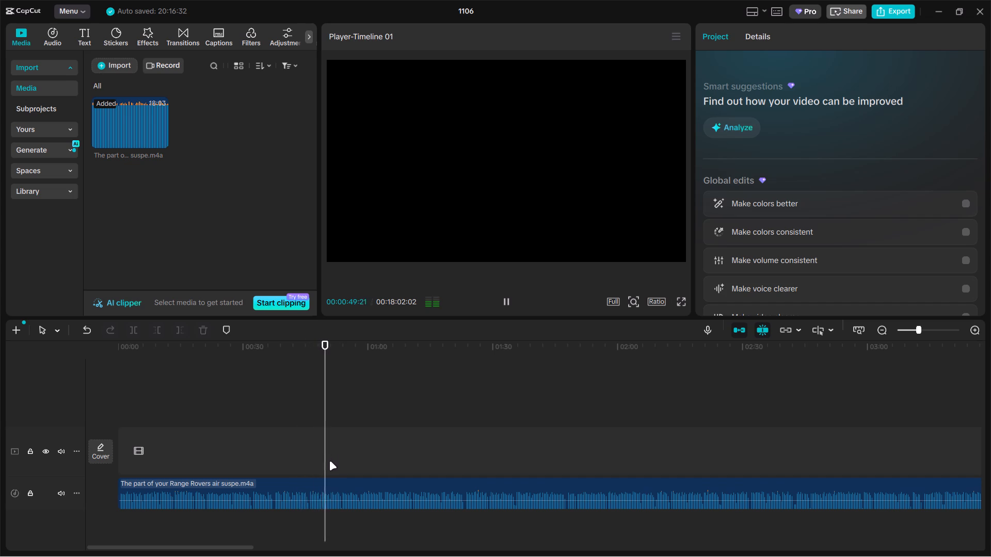
ctrl+scroll(329, 461, up, 2)
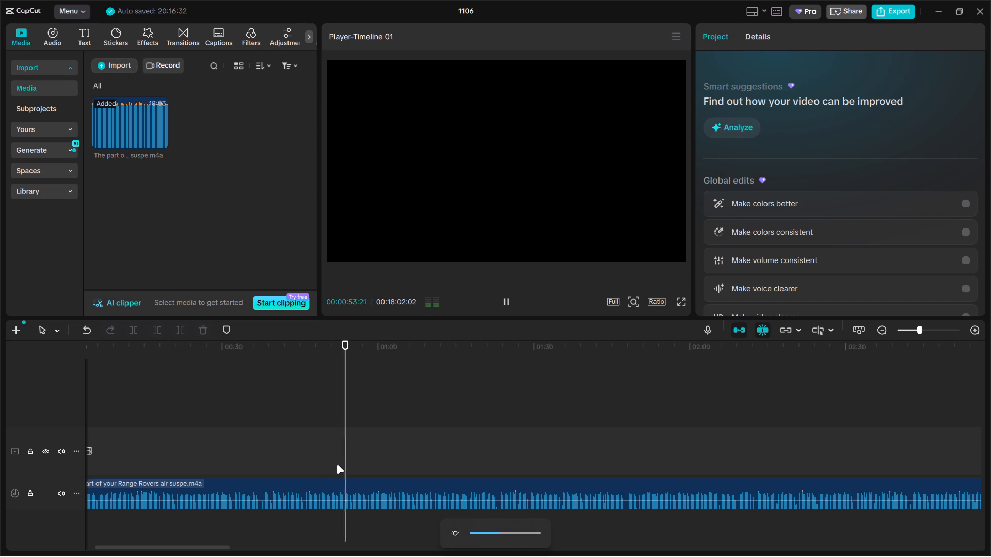
key(c)
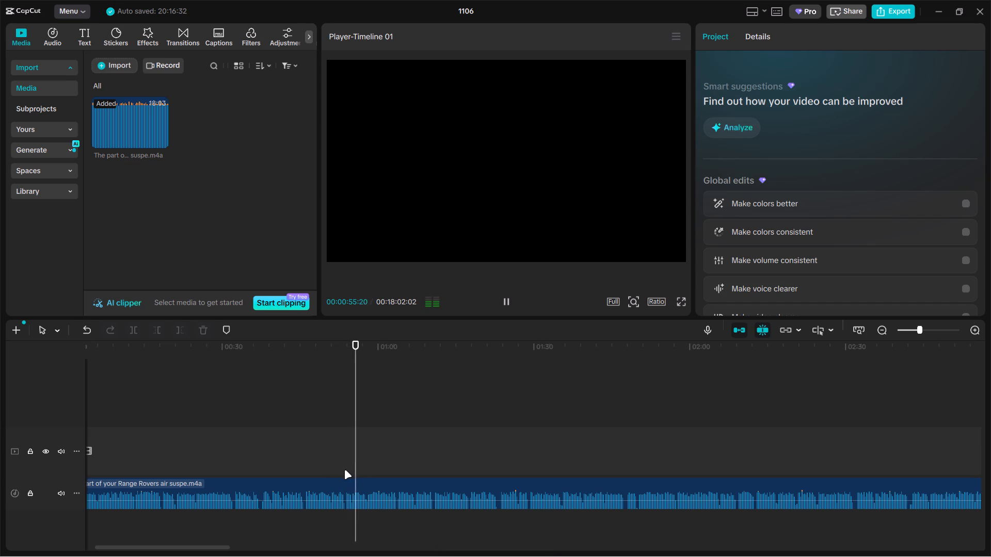
click(345, 470)
key(m)
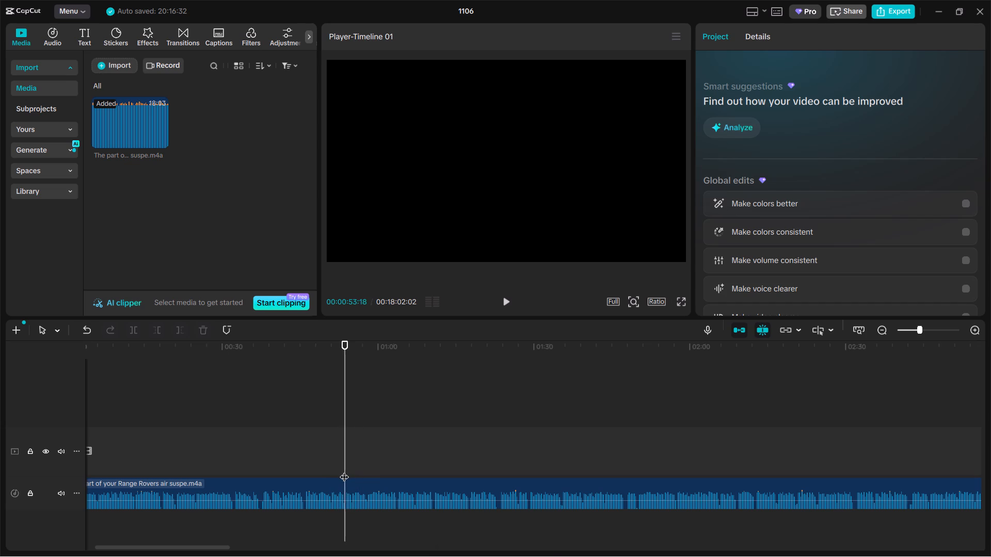
Import all the video files from the Downloads > EDIT > Intro folder into the project media.
ctrl+scroll(356, 438, down, 3)
drag(311, 416, 71, 386)
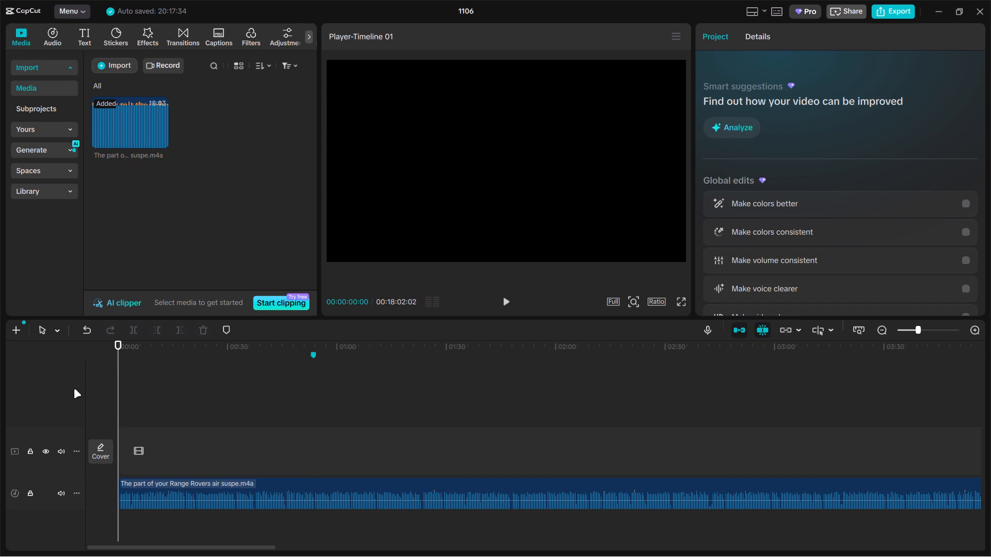
click(117, 66)
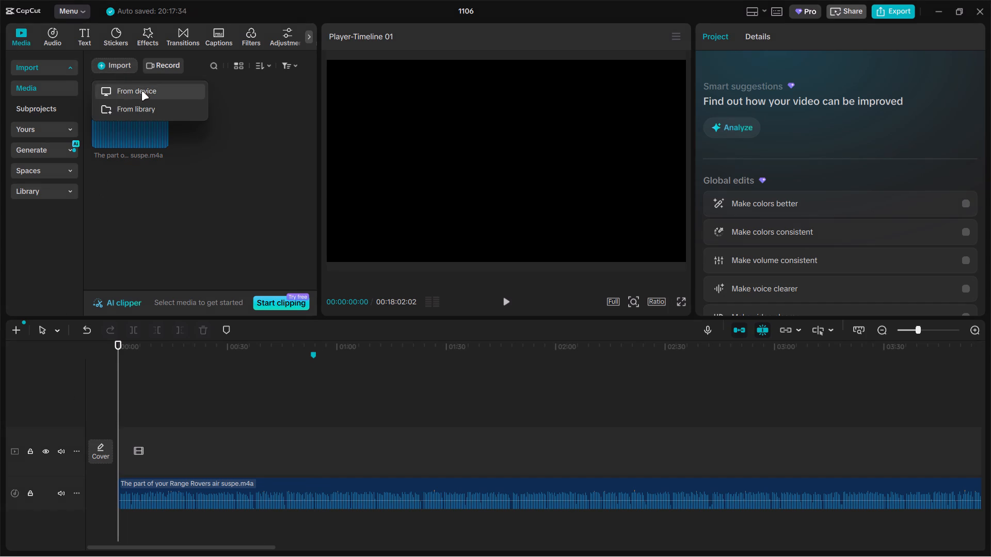
click(141, 91)
scroll(56, 273, down, 5)
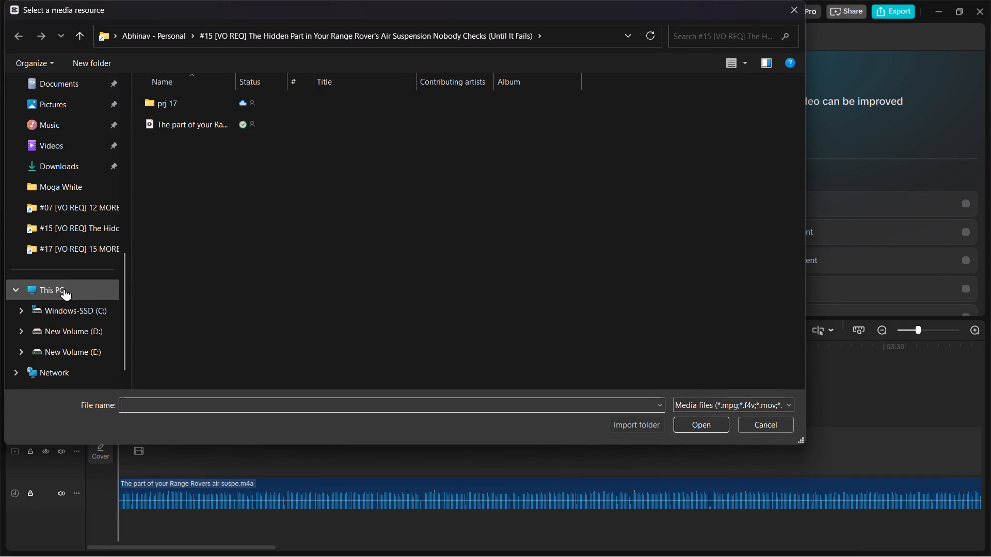
click(61, 160)
double_click(202, 134)
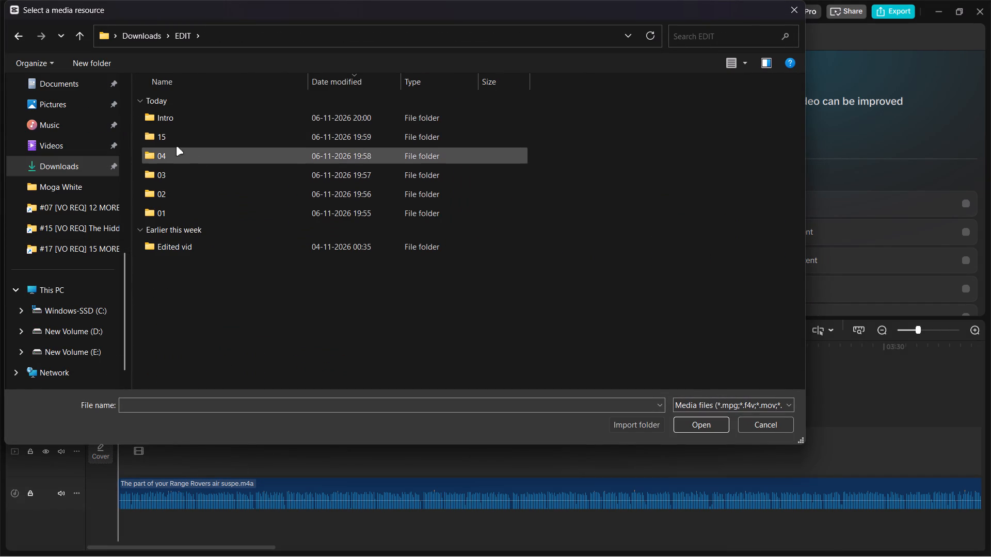
double_click(174, 121)
key(ctrl+a)
key(Return)
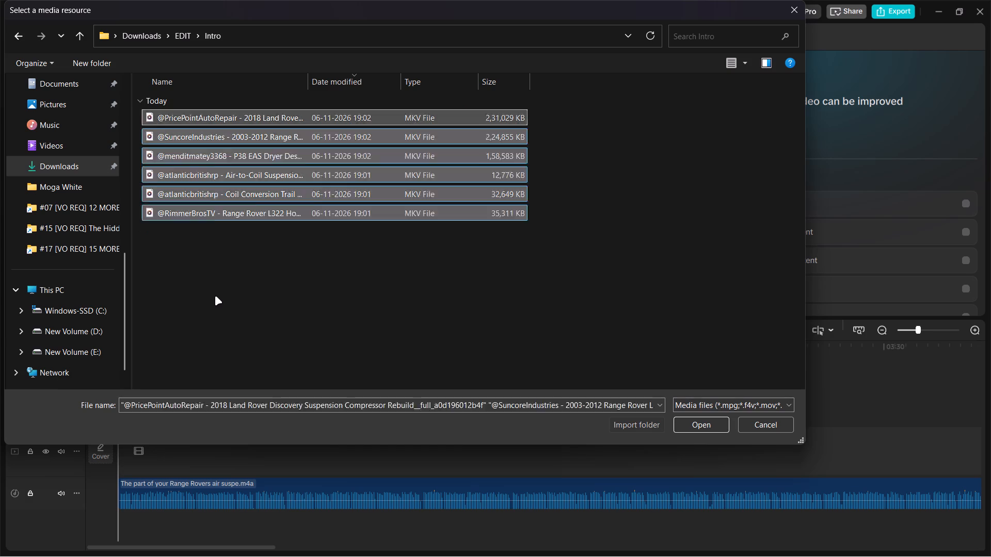
Place the imported intro videos together on the main video track, starting at 00:00:00:00.
drag(207, 107, 219, 429)
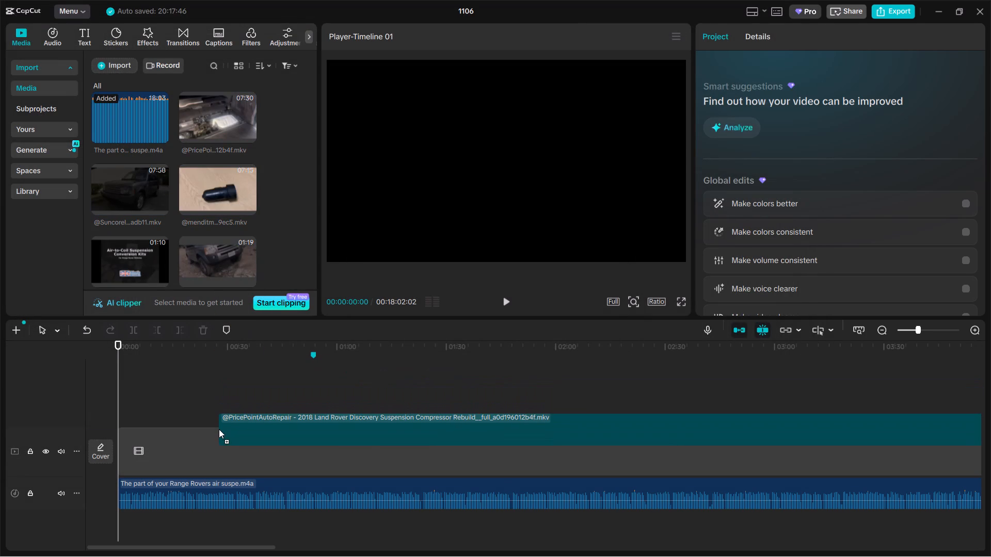
drag(219, 429, 216, 438)
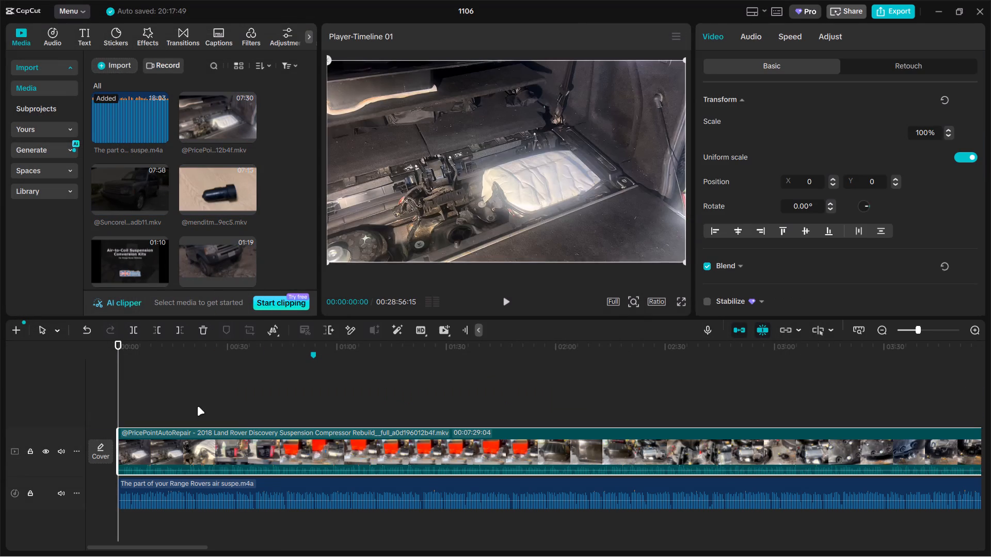
Review the PricePointAutoRepair clip, split it at about 00:00:18:13 and delete the part after the cut.
click(190, 406)
drag(190, 406, 378, 417)
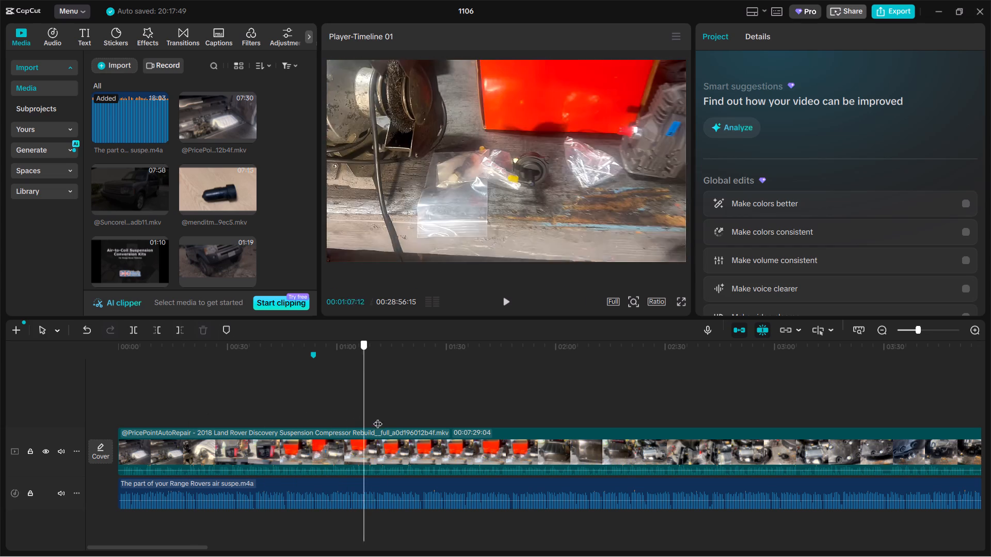
drag(378, 417, 830, 428)
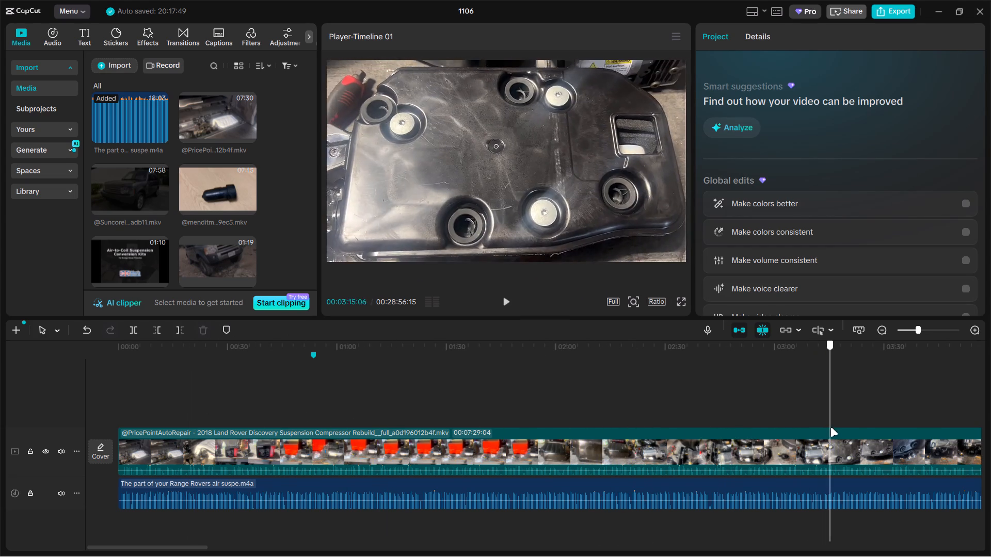
drag(830, 428, 201, 393)
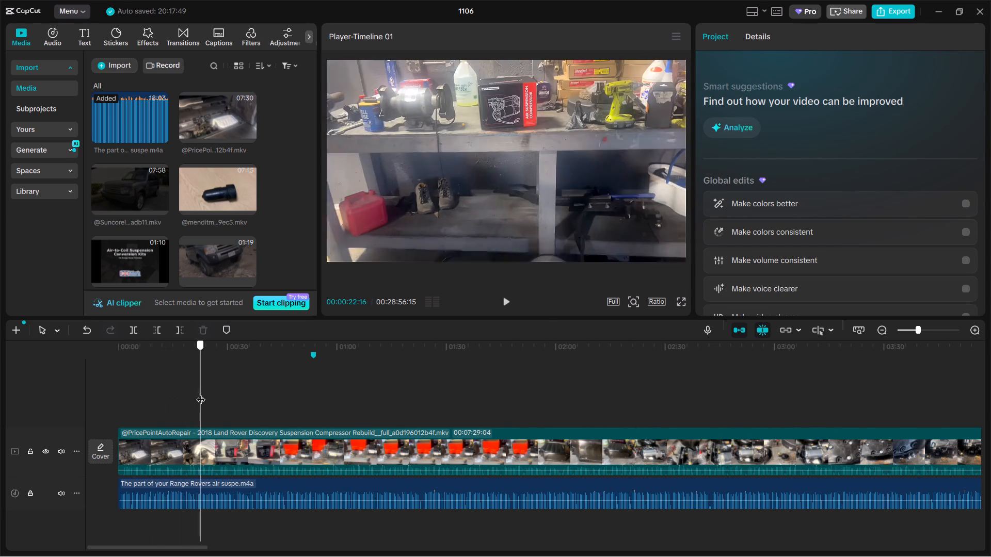
drag(201, 393, 185, 397)
click(206, 450)
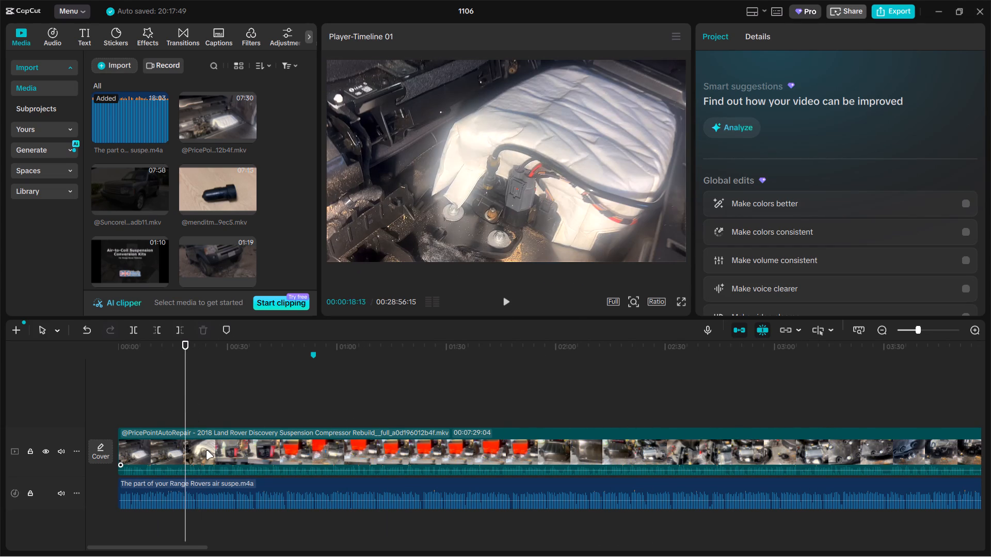
key(ctrl+b)
key(BackSpace)
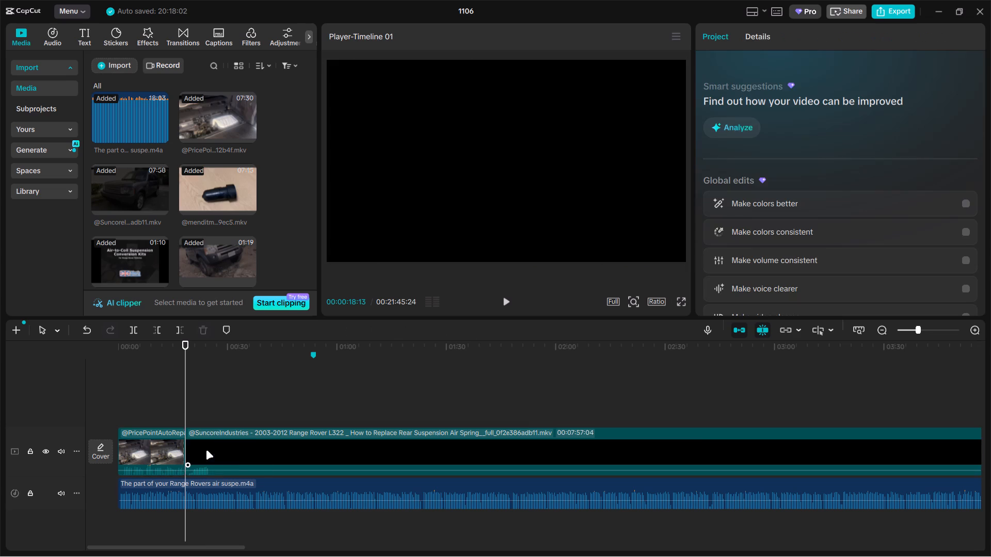
Trim the end of the remaining PricePointAutoRepair clip back to about 00:00:09:03.
click(146, 406)
drag(146, 406, 158, 407)
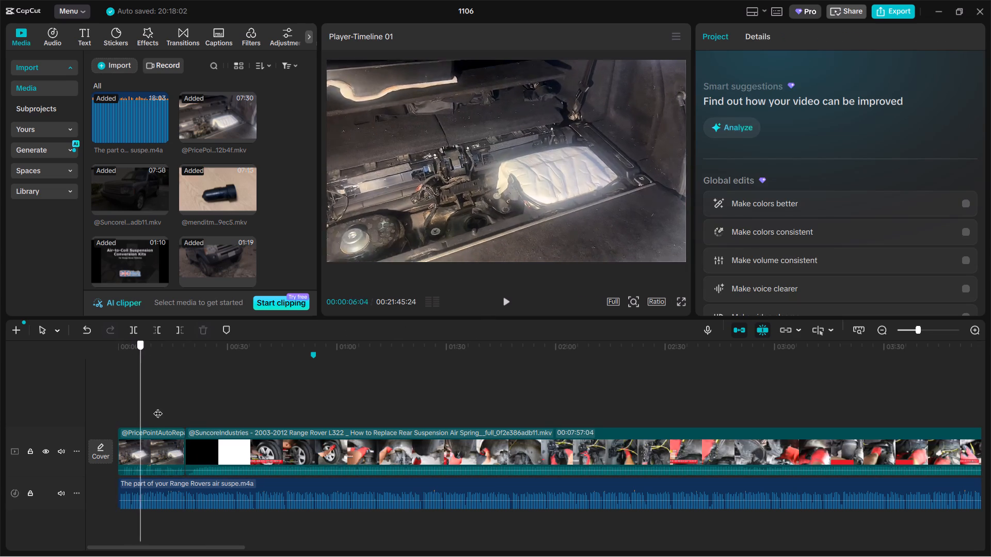
drag(158, 407, 145, 412)
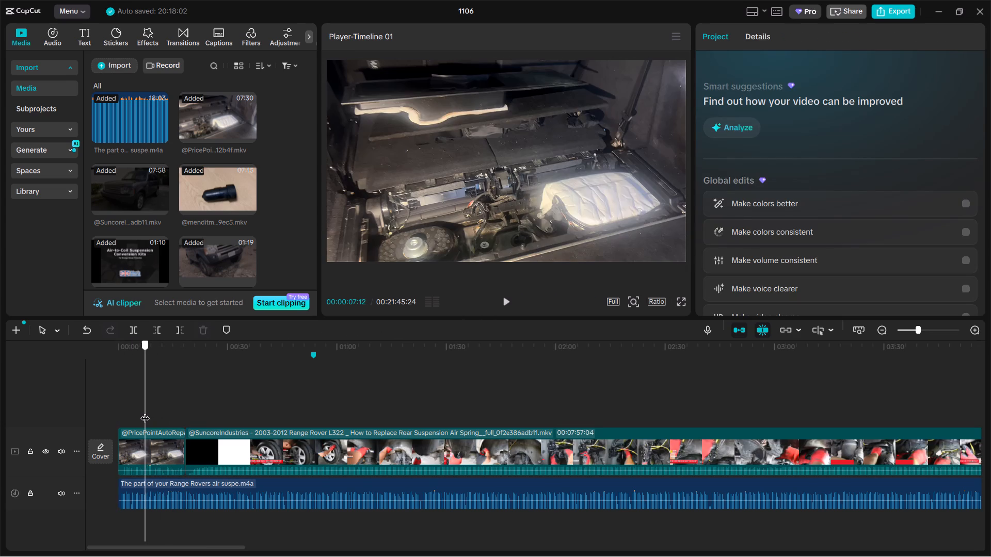
drag(145, 412, 149, 411)
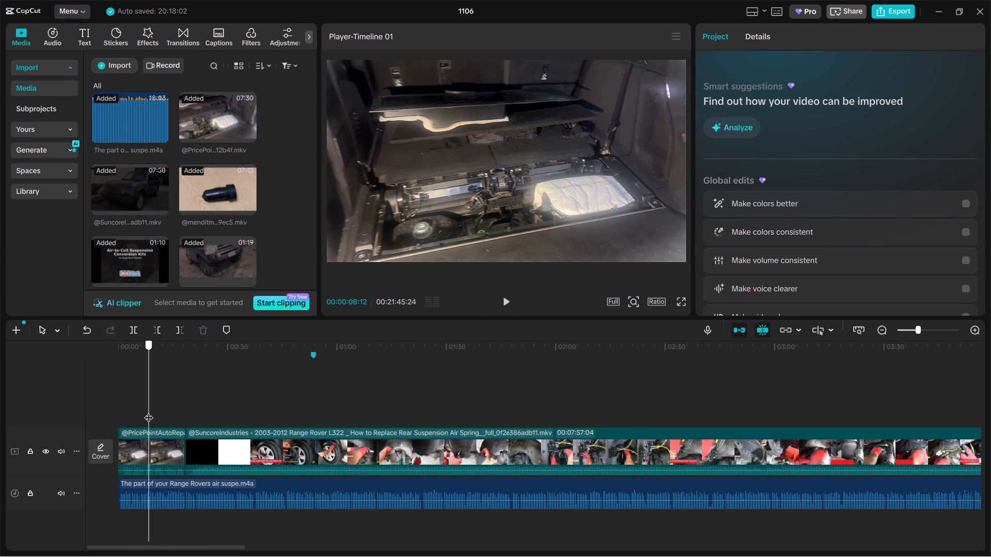
drag(149, 411, 151, 411)
click(157, 438)
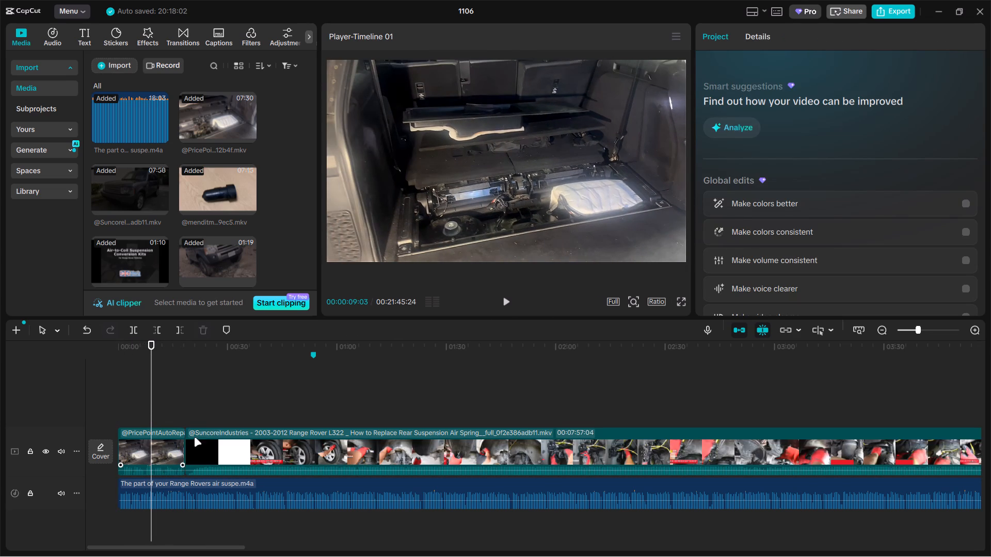
drag(185, 444, 158, 444)
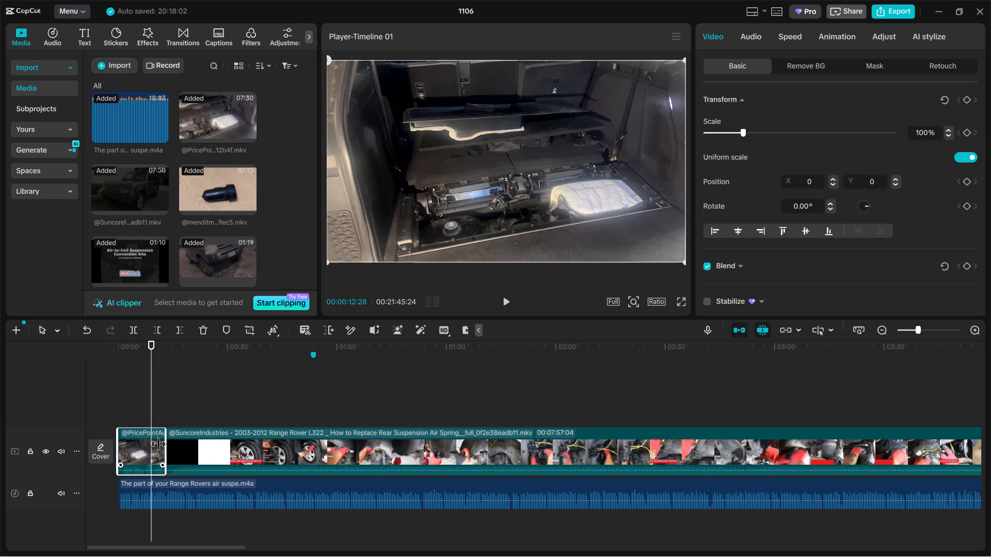
drag(158, 444, 149, 443)
Examine the SuncoreIndustries rear air spring replacement clip along its length for usable intro footage.
click(167, 409)
drag(167, 409, 381, 397)
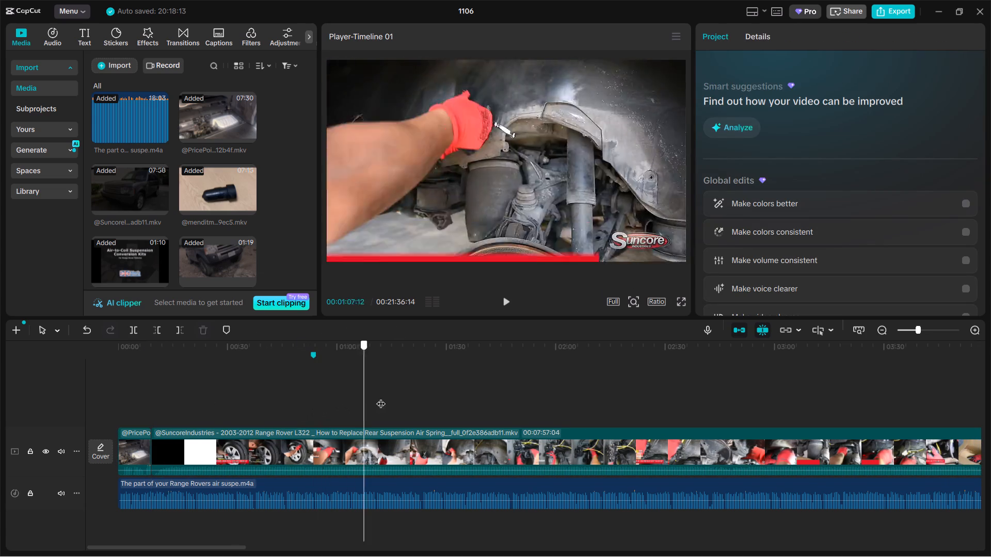
drag(381, 397, 738, 379)
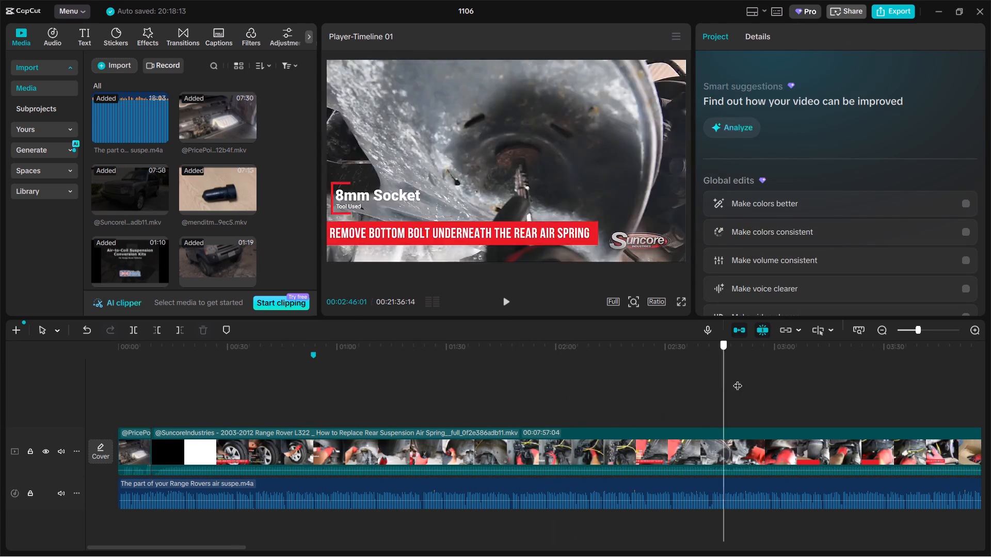
drag(738, 379, 745, 379)
ctrl+scroll(674, 408, down, 5)
drag(667, 410, 474, 419)
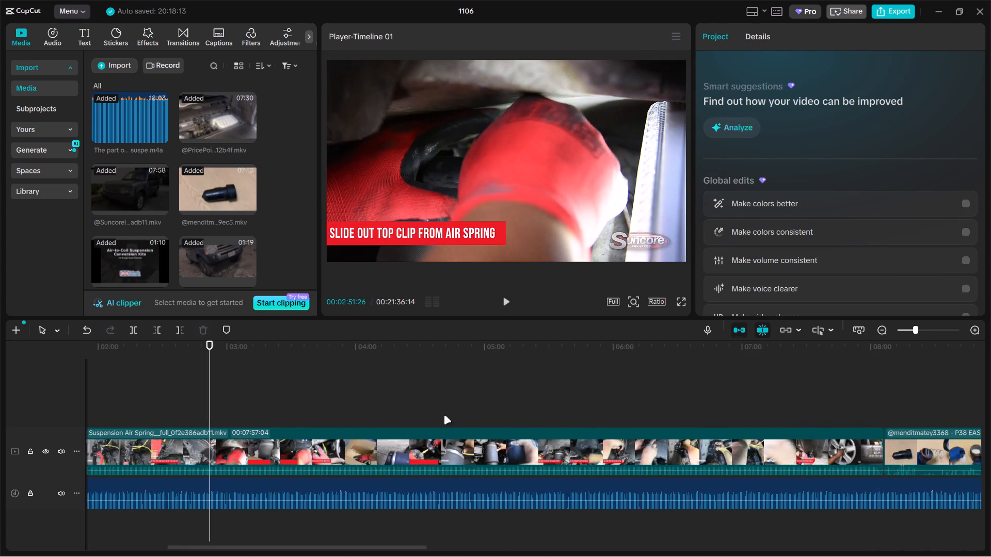
ctrl+scroll(443, 415, down, 3)
click(146, 412)
drag(146, 412, 62, 400)
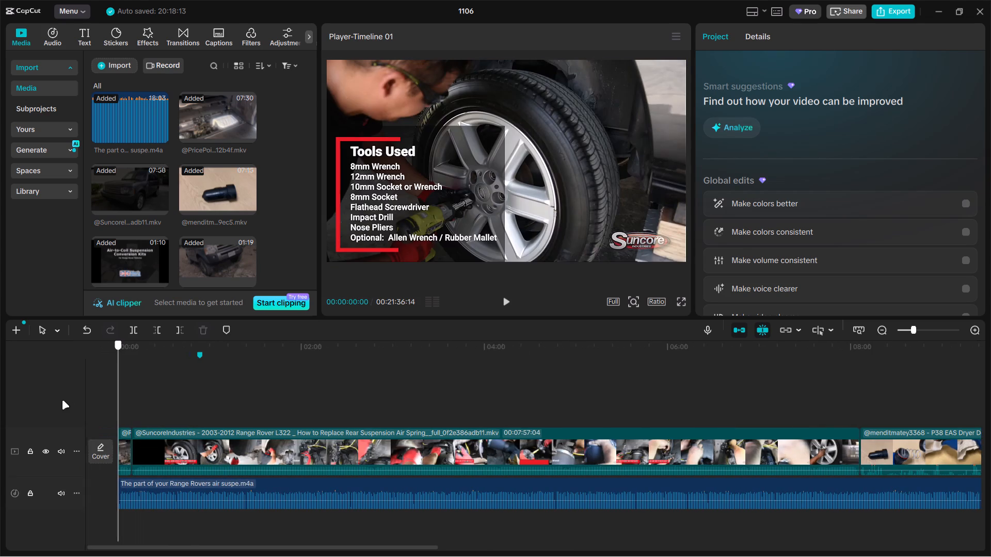
drag(62, 400, 166, 394)
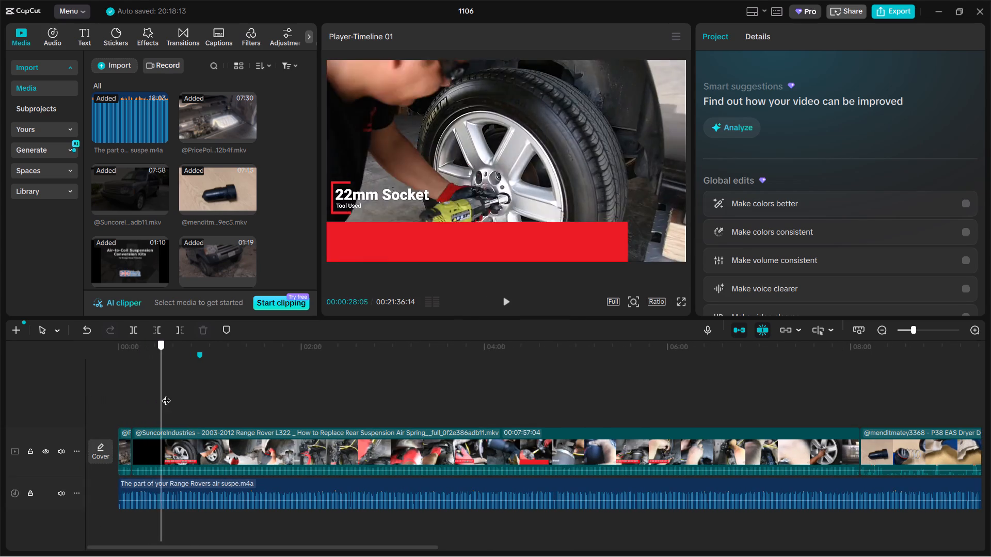
drag(166, 394, 319, 402)
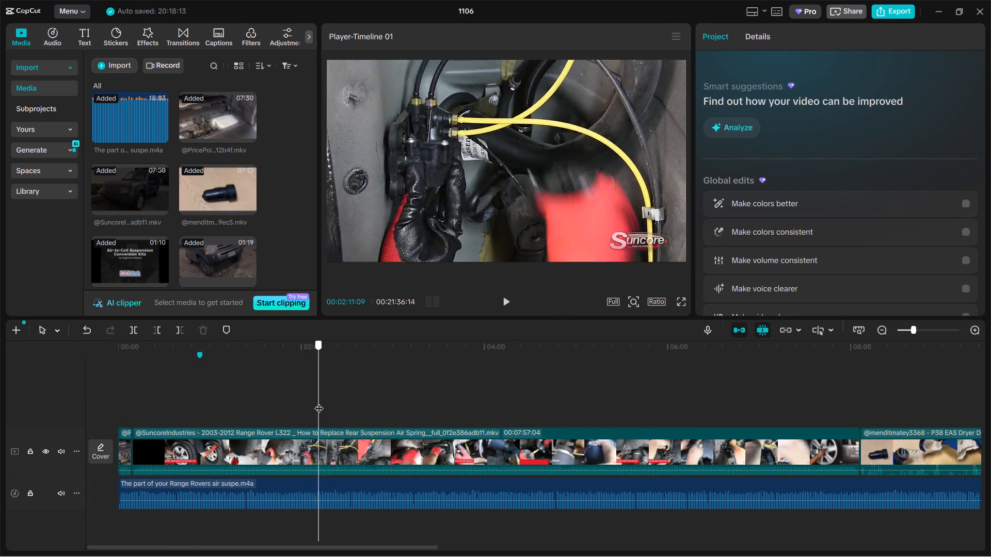
drag(319, 402, 354, 402)
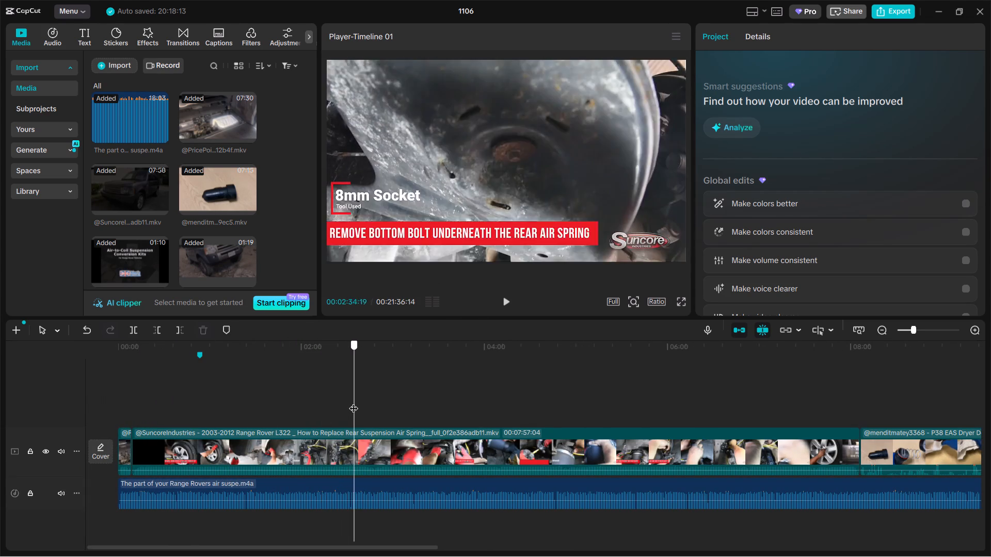
drag(354, 402, 325, 415)
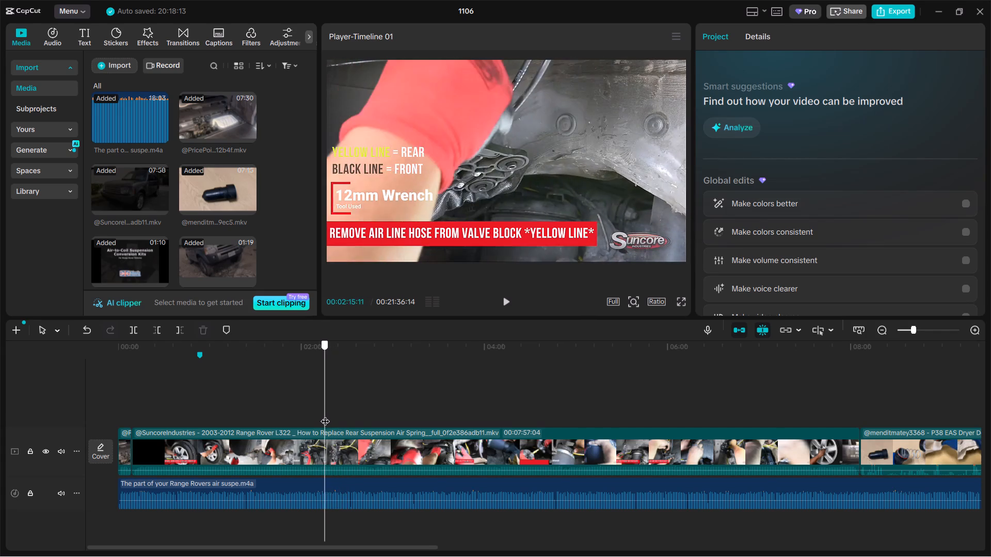
drag(325, 415, 466, 402)
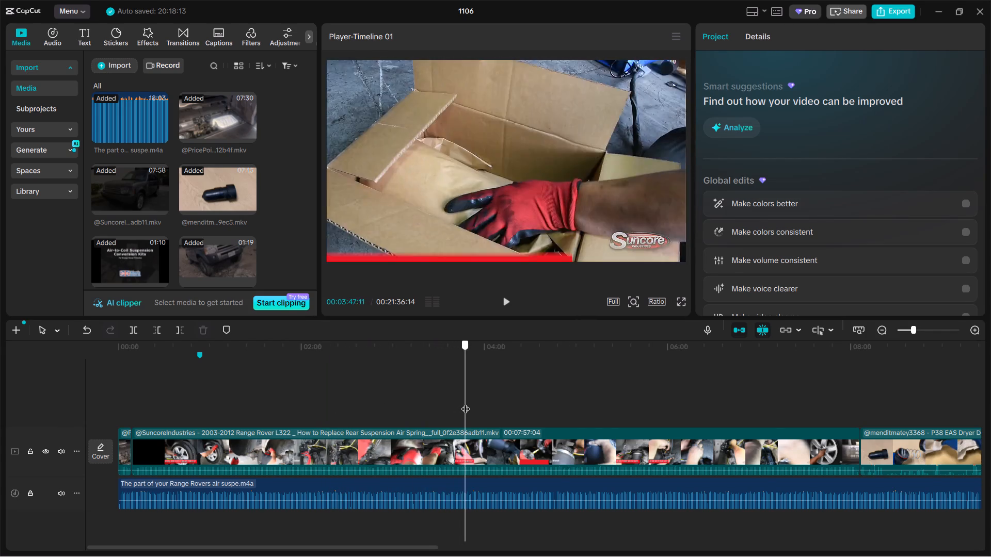
drag(466, 402, 550, 402)
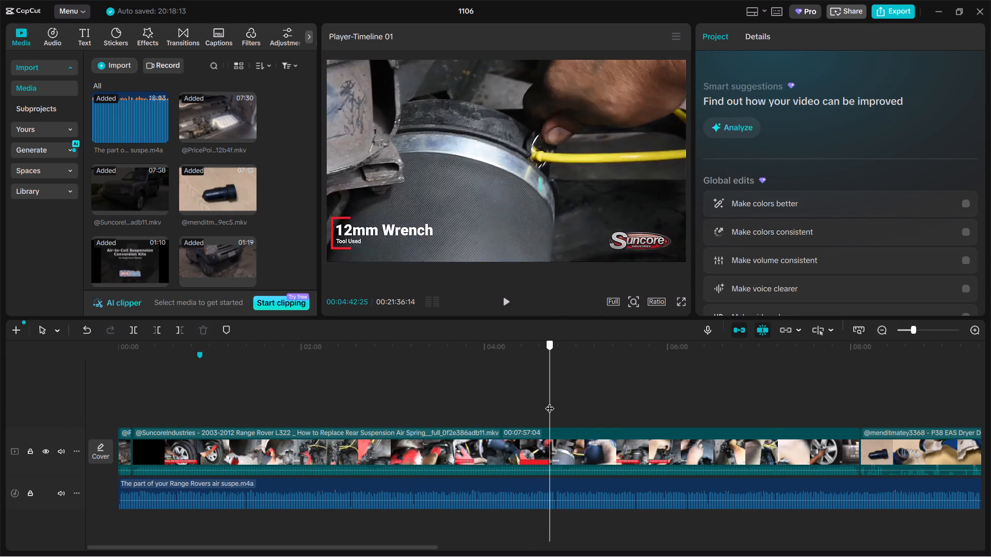
Split the SuncoreIndustries clip at about 00:04:44:15 and delete the part before the cut.
drag(550, 402, 559, 405)
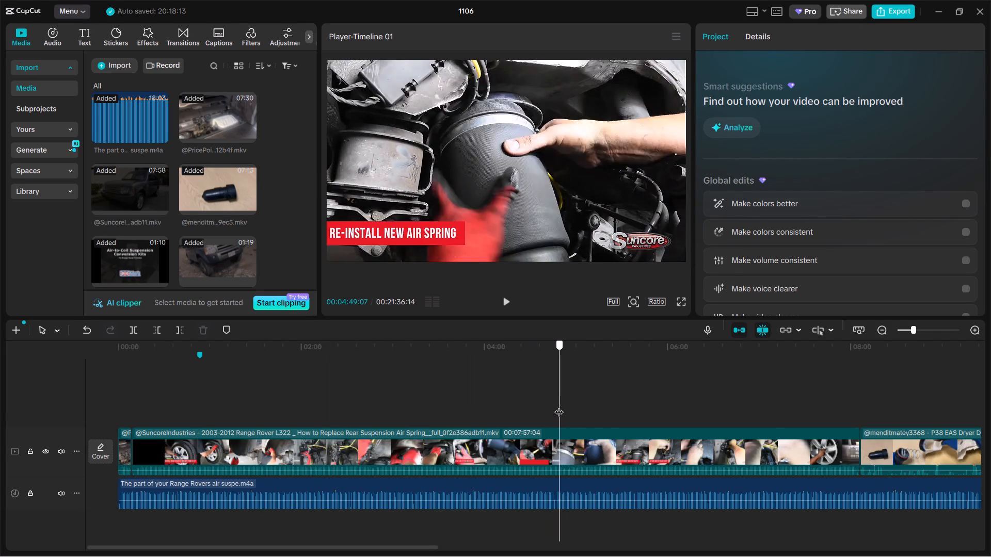
drag(559, 405, 552, 410)
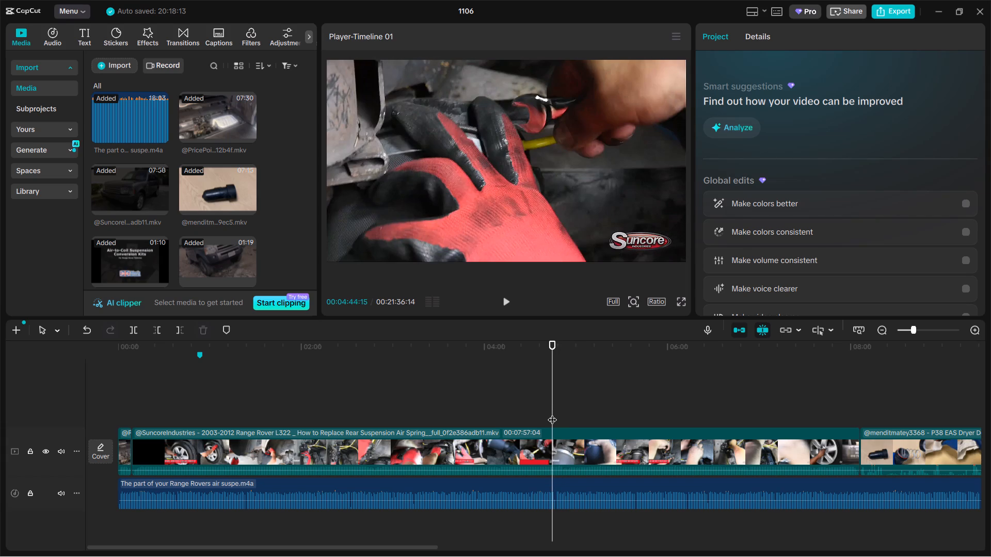
click(551, 435)
key(ctrl+b)
click(472, 463)
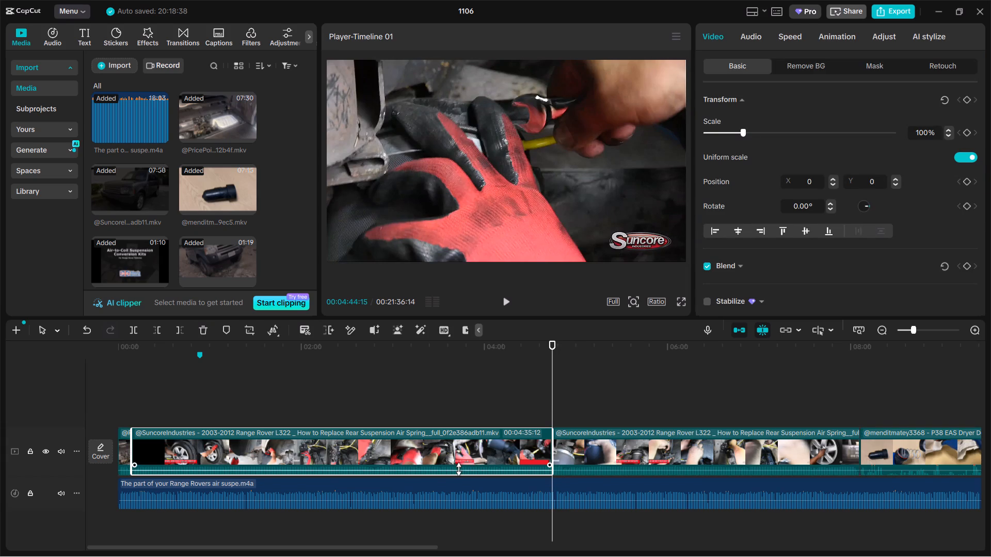
key(BackSpace)
Split the remaining SuncoreIndustries clip at about 00:00:23:02 and delete the part after the cut.
double_click(153, 416)
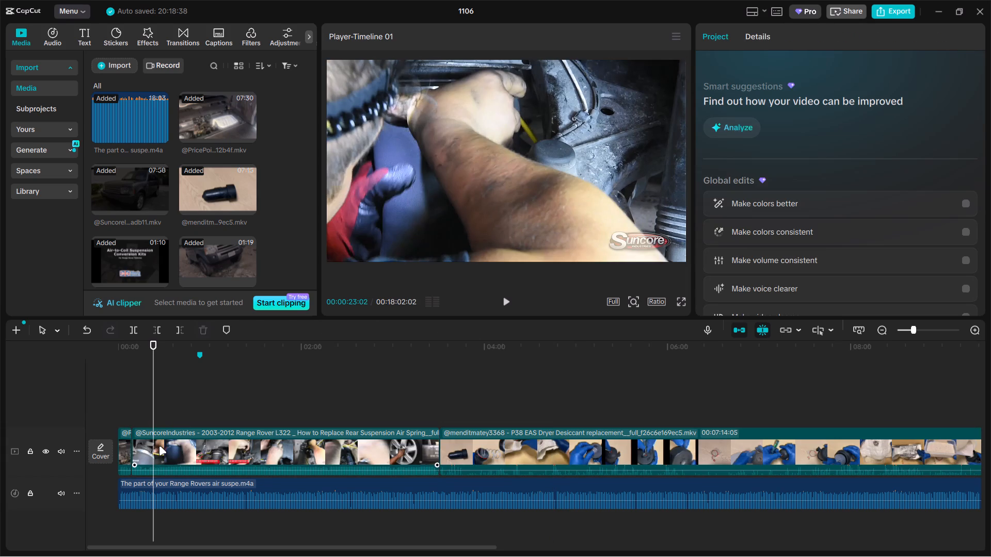
click(159, 446)
key(ctrl+b)
key(BackSpace)
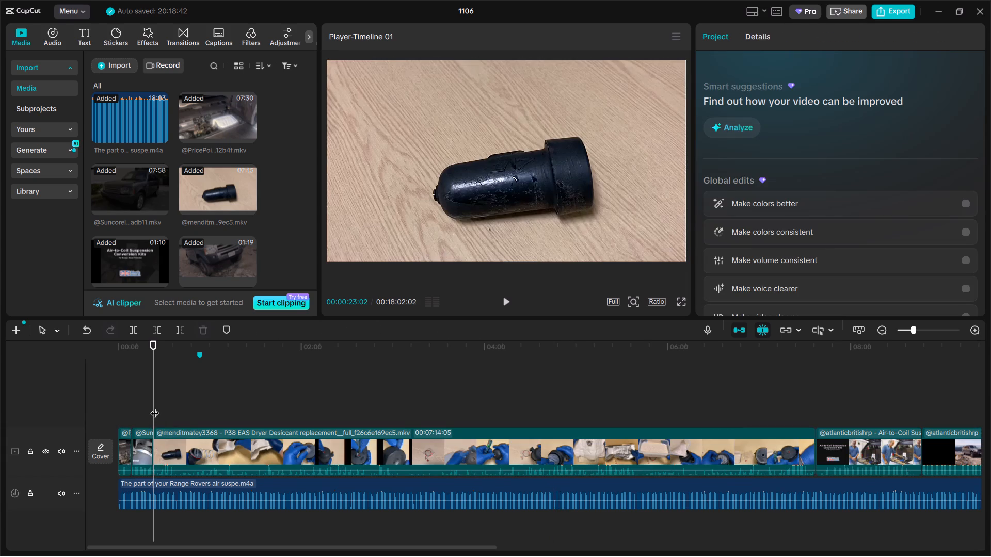
Examine the menditmatey3368 P38 EAS dryer desiccant replacement clip along its length for a usable section.
drag(155, 404, 282, 407)
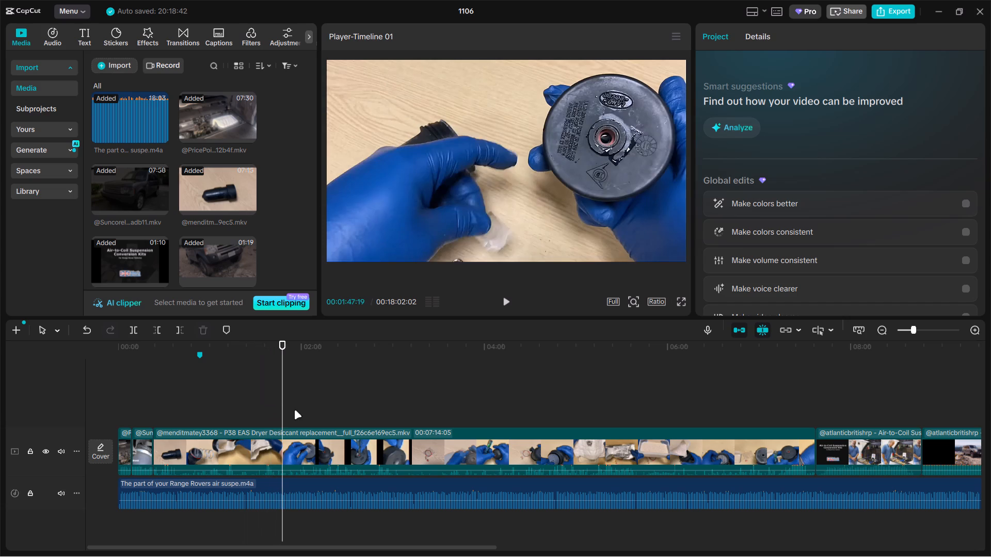
drag(285, 407, 330, 401)
click(375, 474)
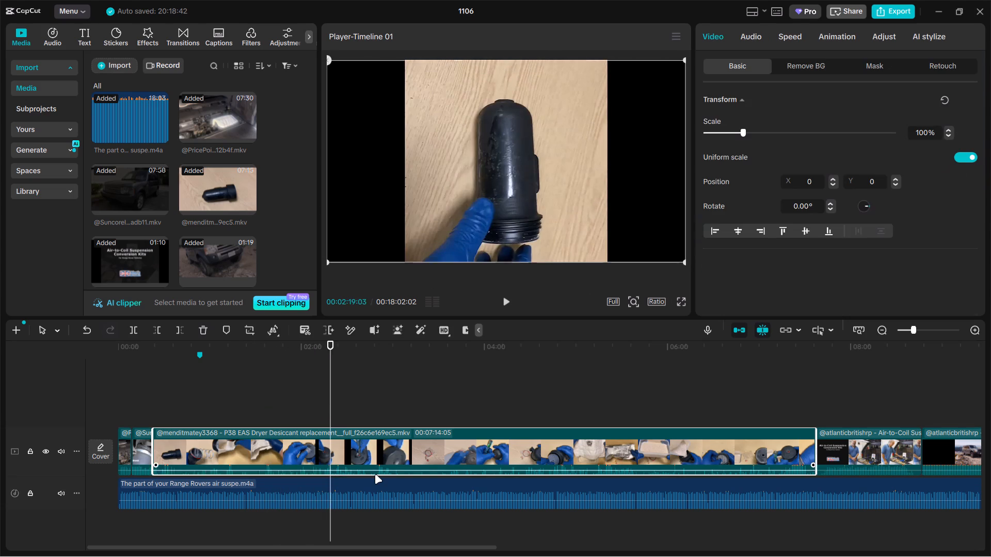
drag(331, 397, 468, 403)
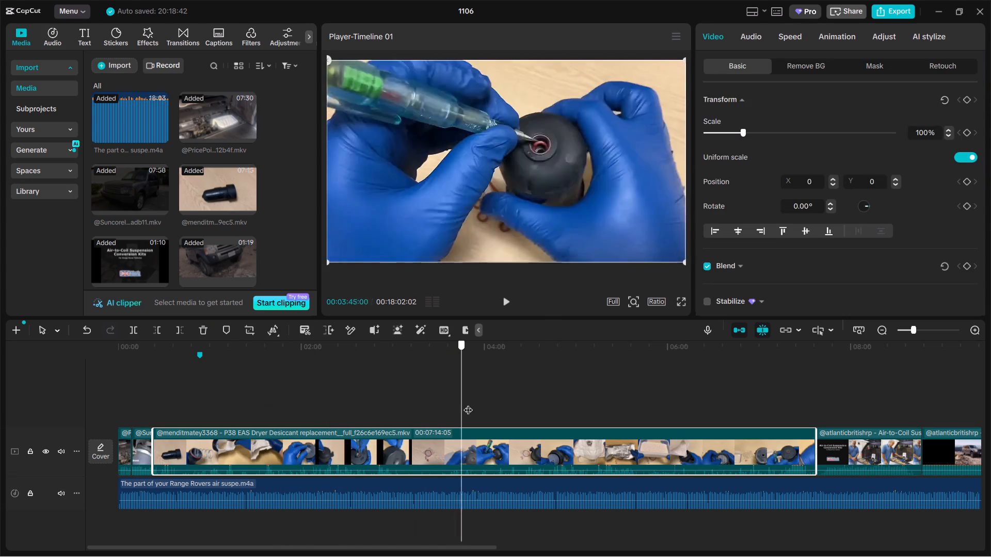
drag(468, 403, 523, 406)
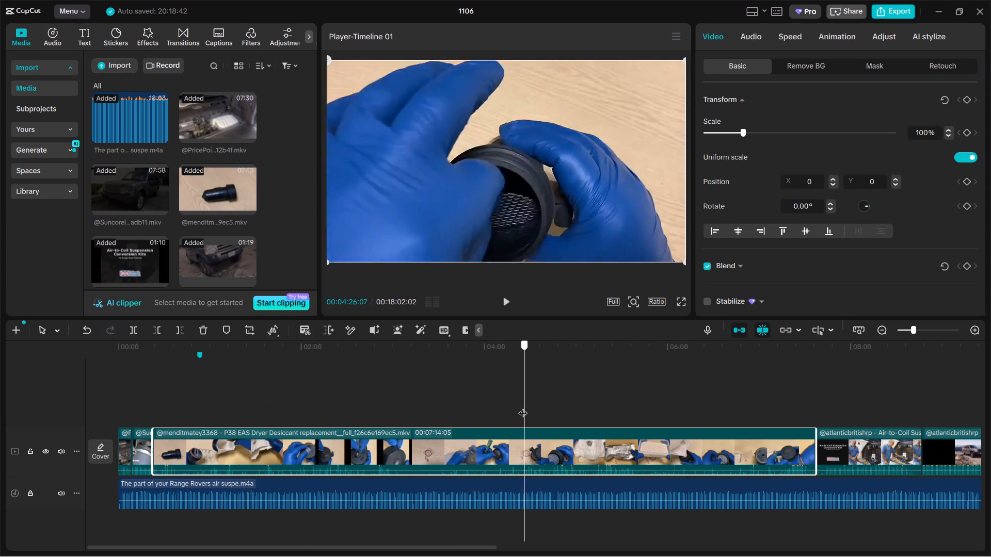
drag(523, 406, 209, 378)
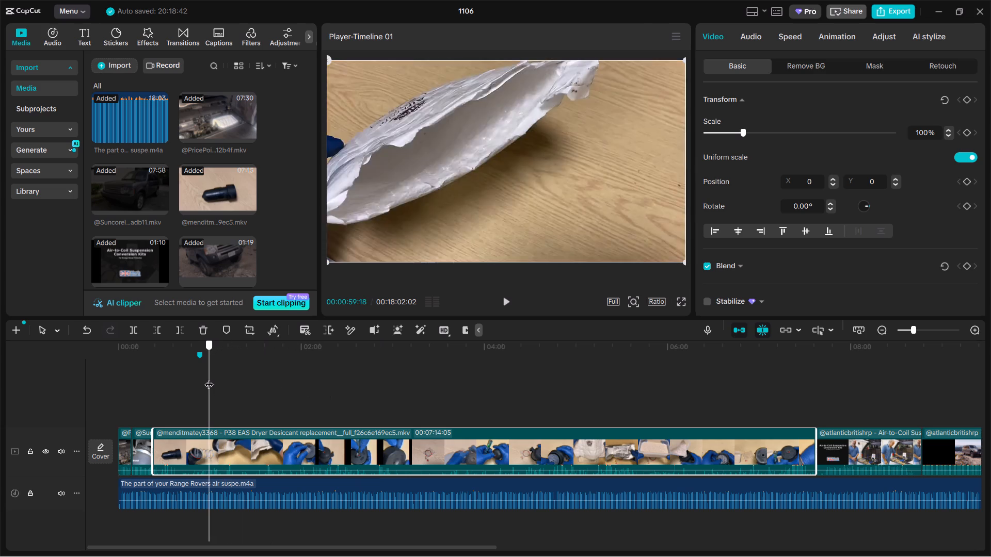
drag(209, 378, 227, 369)
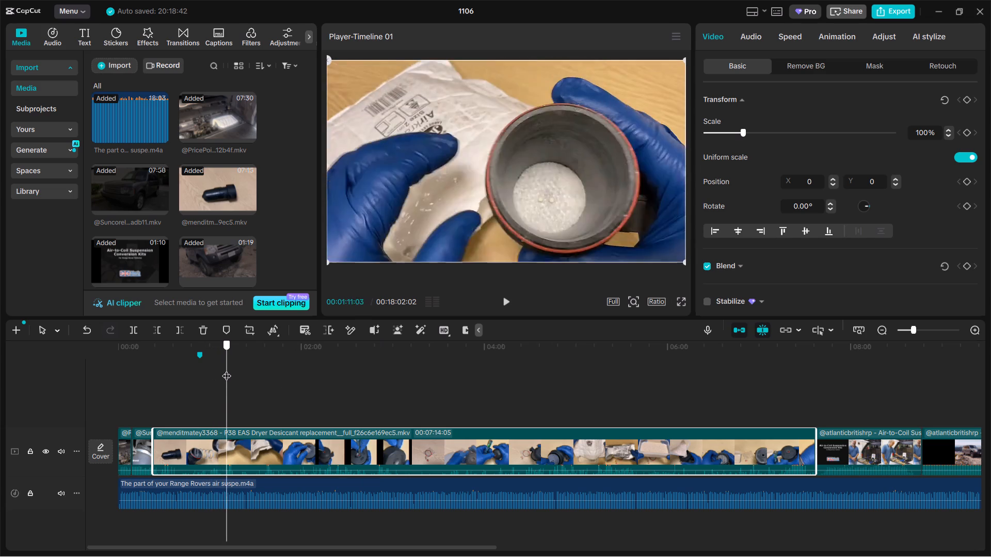
drag(227, 369, 223, 372)
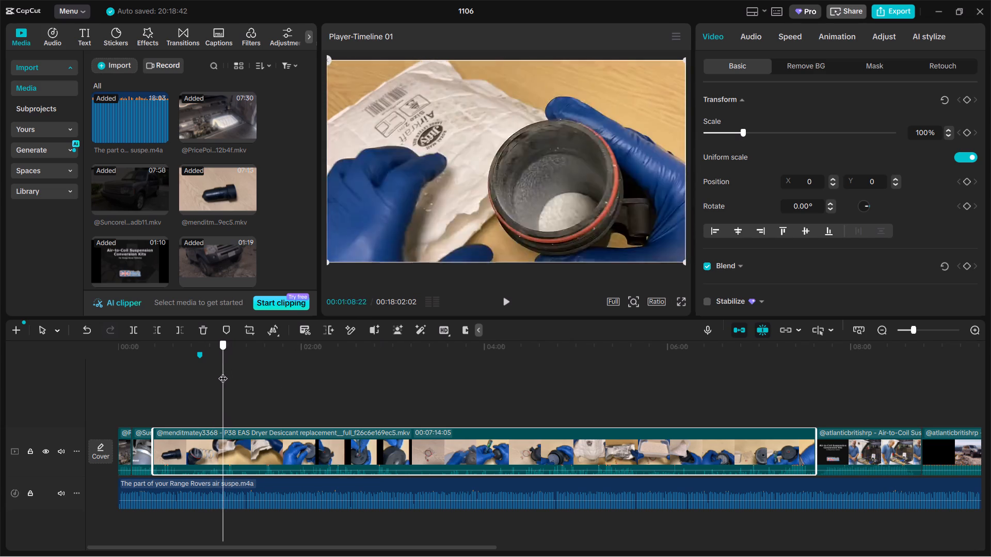
drag(223, 372, 525, 374)
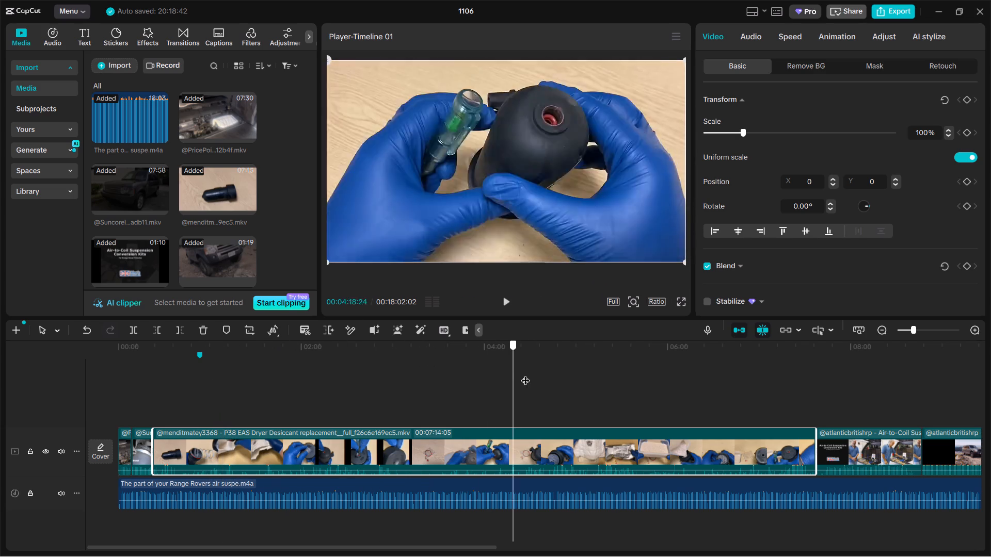
drag(525, 374, 760, 392)
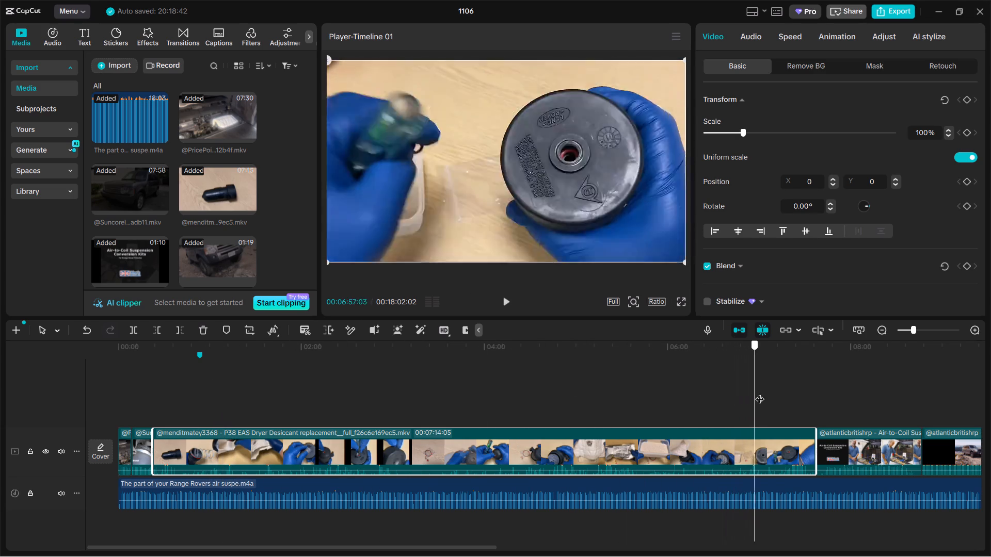
drag(760, 392, 247, 374)
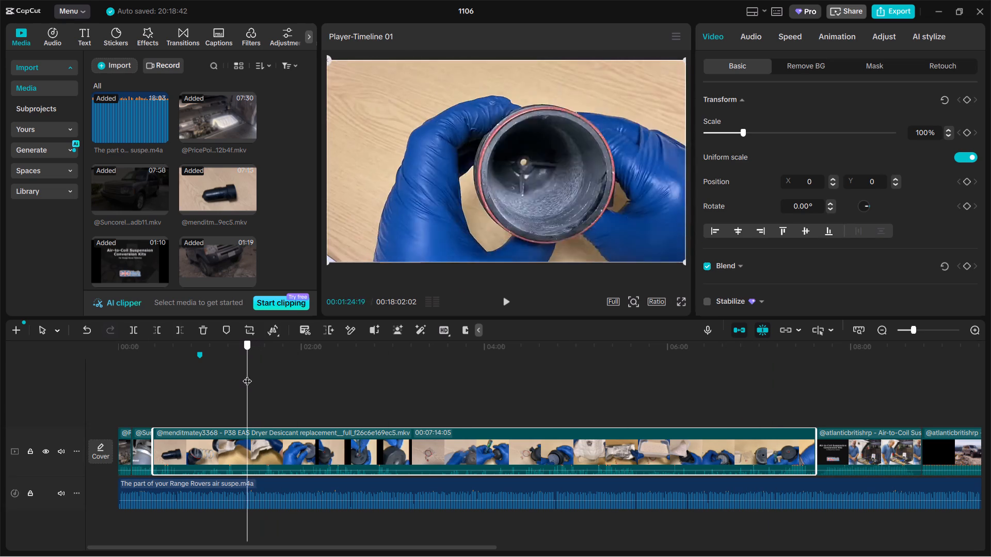
drag(247, 374, 265, 370)
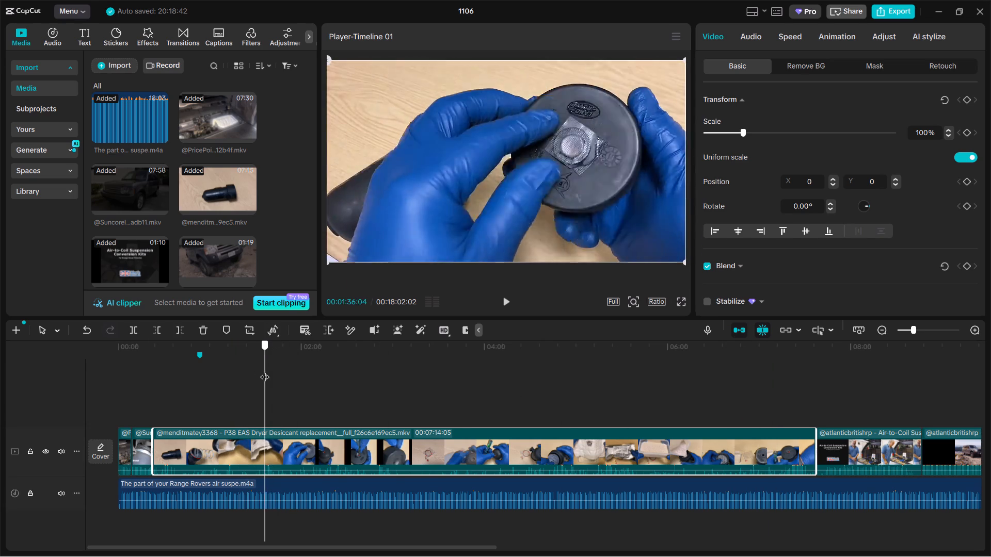
drag(265, 370, 263, 371)
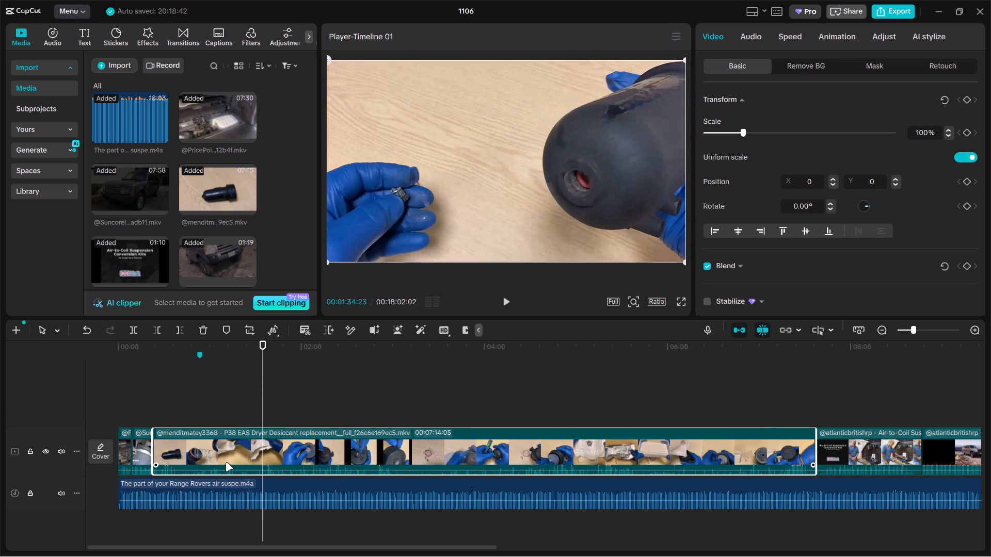
key(ctrl+b)
click(214, 469)
key(BackSpace)
click(176, 416)
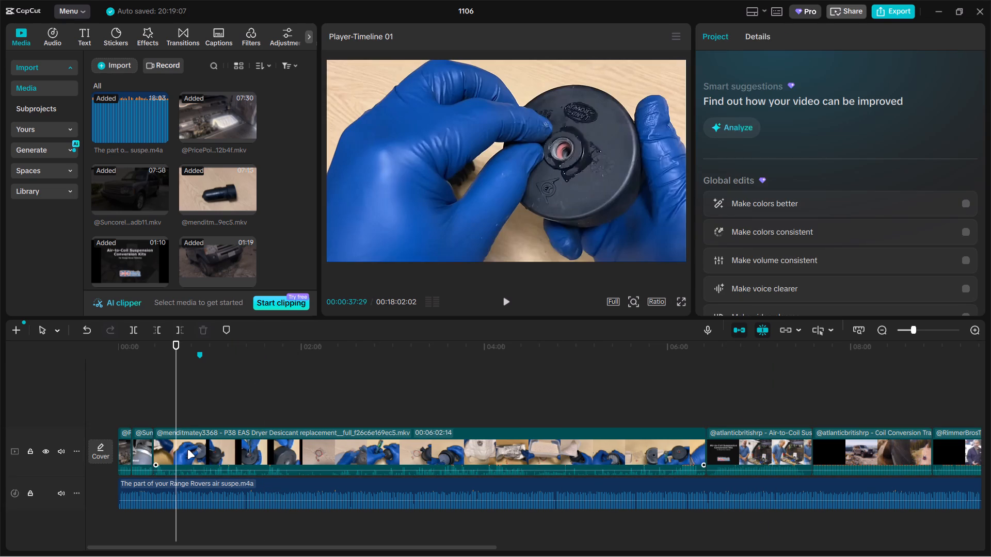
click(188, 450)
key(ctrl+b)
key(BackSpace)
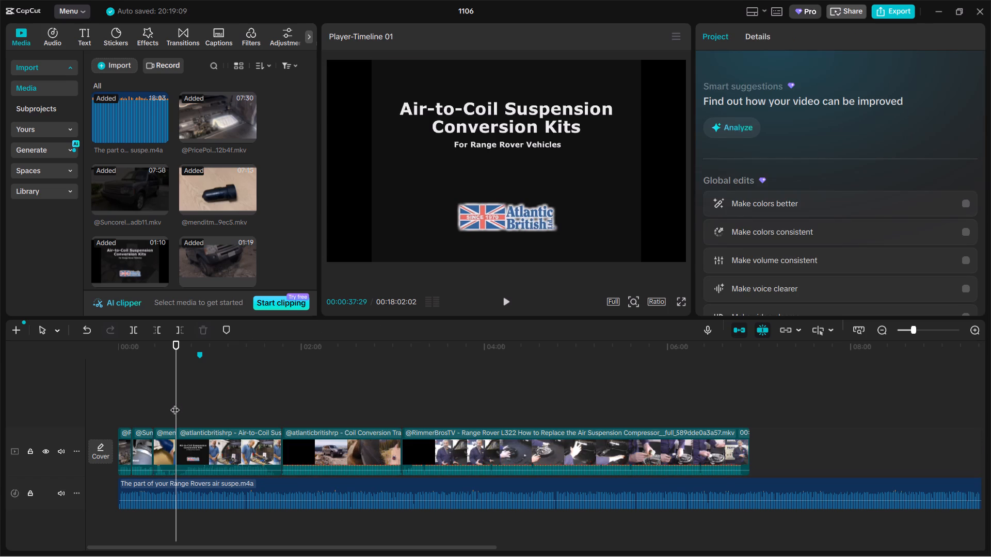
Split the atlanticbritishrp Air-to-Coil clip at about 00:01:01:09 and delete the part before the cut.
drag(175, 403, 215, 411)
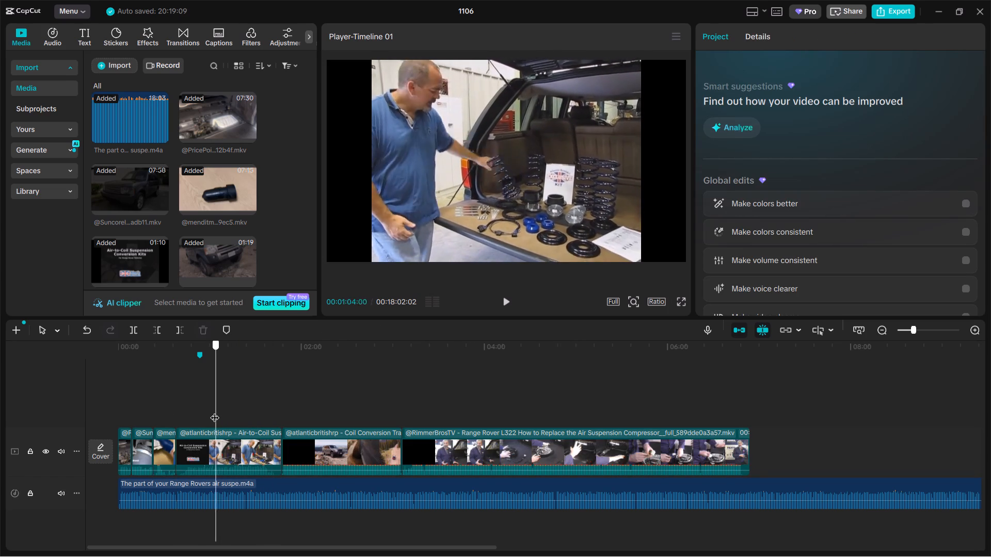
drag(215, 411, 212, 412)
click(201, 447)
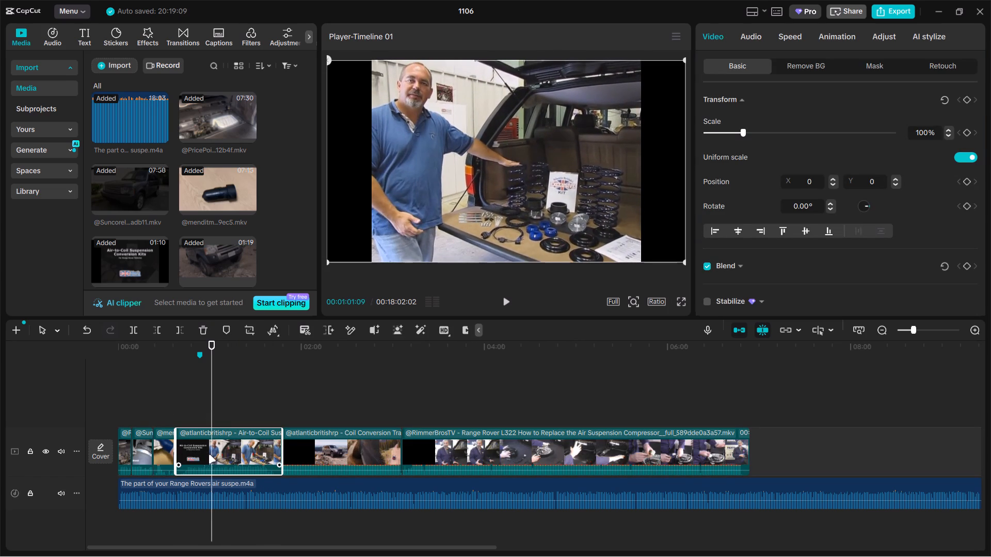
key(ctrl+b)
click(207, 456)
key(BackSpace)
Split the remaining Air-to-Coil clip at about 00:00:49:04 and delete the part after the cut.
click(188, 415)
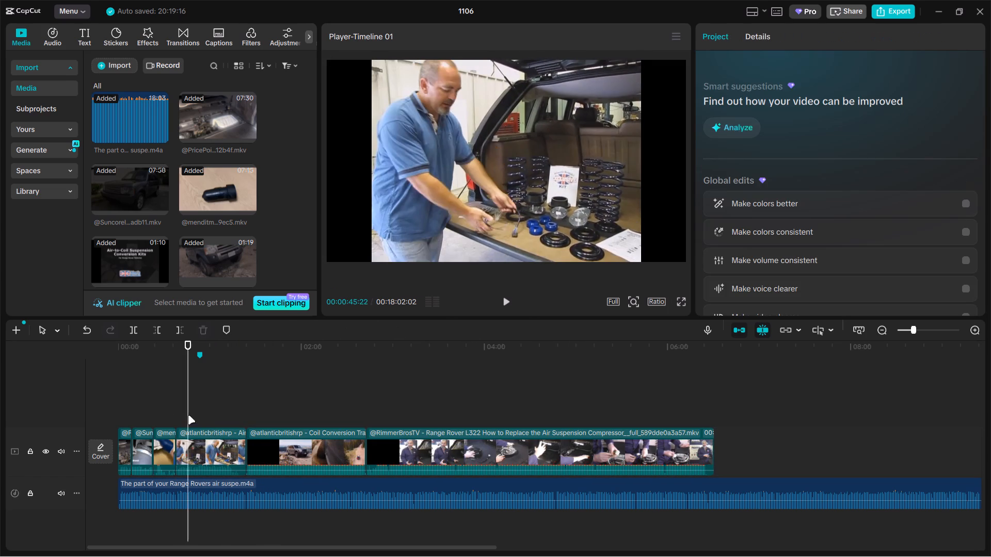
drag(188, 415, 193, 413)
click(207, 443)
key(ctrl+b)
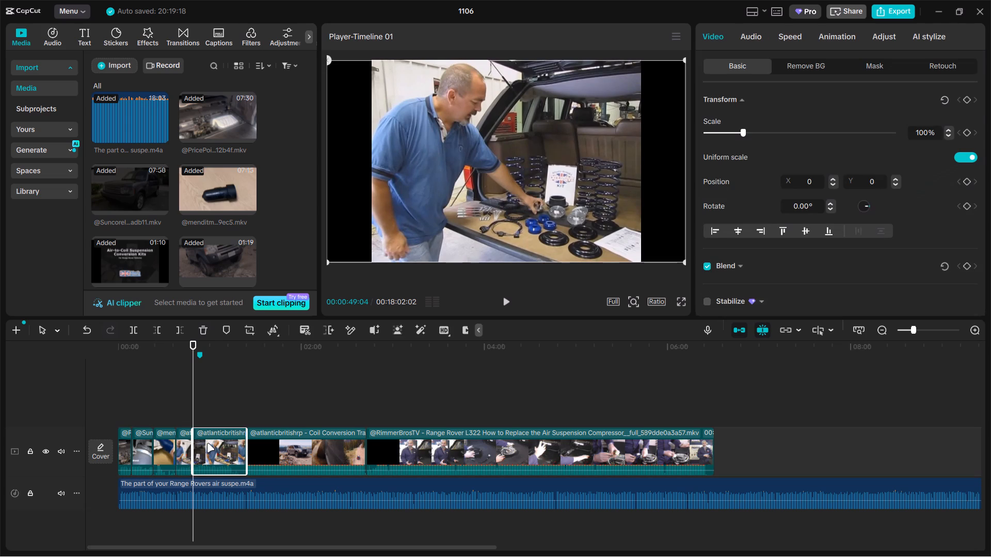
key(BackSpace)
Mute the main video track.
click(60, 448)
Scale the trimmed Air-to-Coil clip to 162% and shift its picture up and to the left within the frame.
click(183, 407)
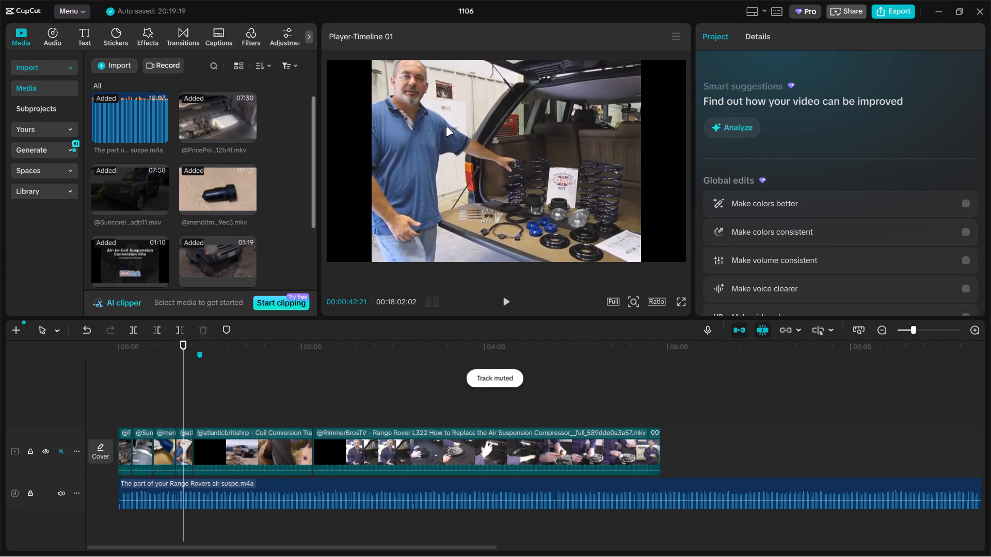
click(457, 115)
drag(741, 134, 764, 134)
drag(573, 180, 529, 149)
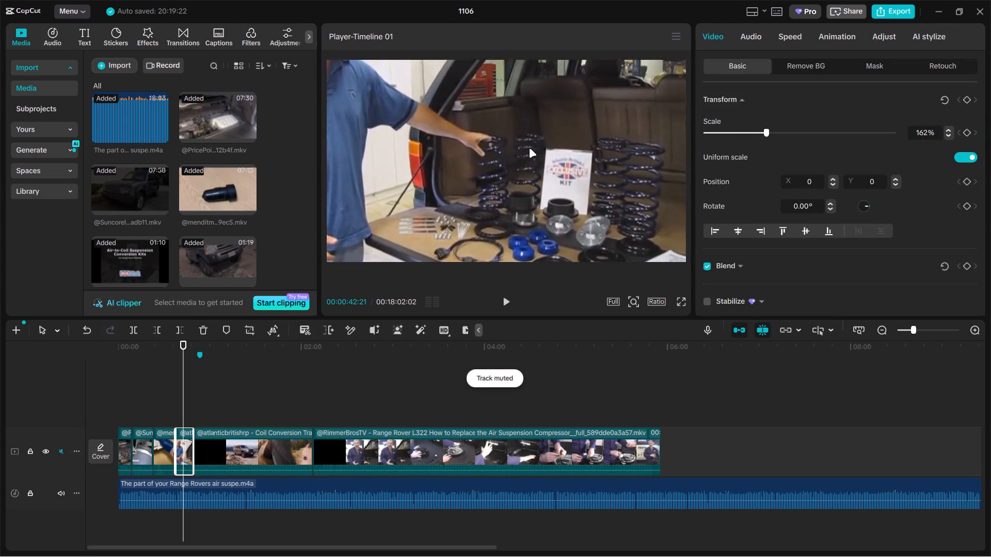
Shift the enlarged Air-to-Coil clip's picture slightly higher within the frame.
drag(529, 149, 535, 136)
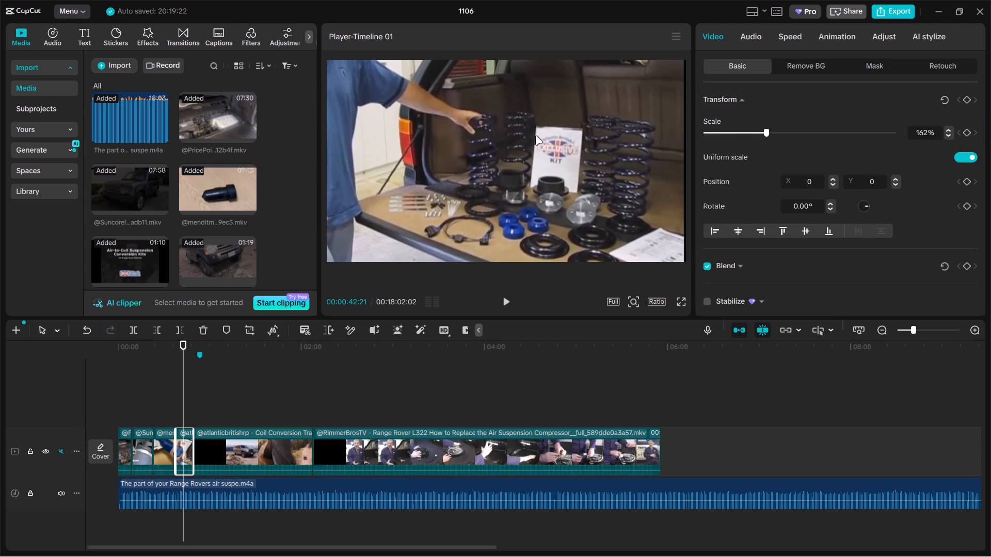
drag(535, 136, 538, 135)
Trim the start of the atlanticbritishrp Coil Conversion clip to about 00:01:28:21 on the timeline.
click(227, 411)
drag(227, 411, 248, 406)
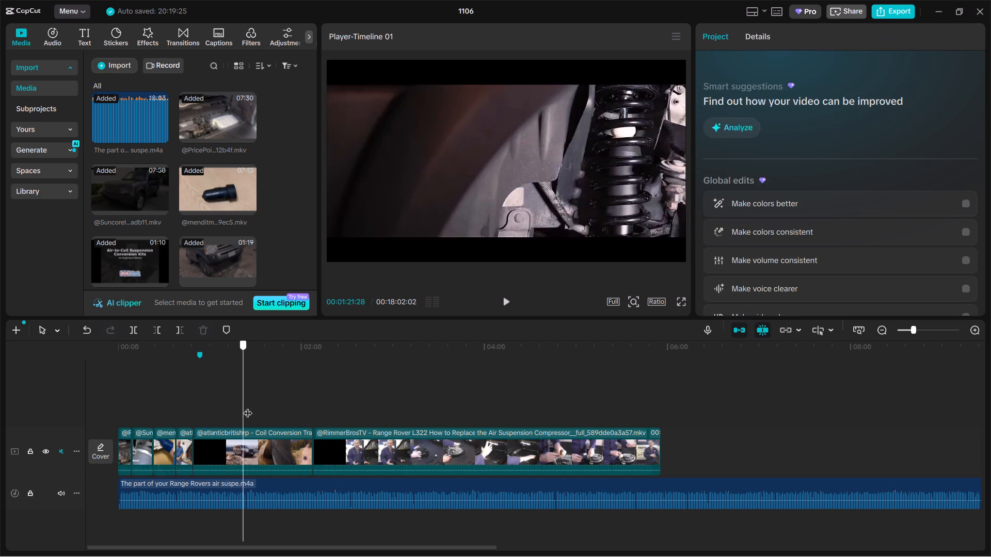
drag(248, 406, 253, 406)
click(261, 436)
drag(193, 436, 252, 436)
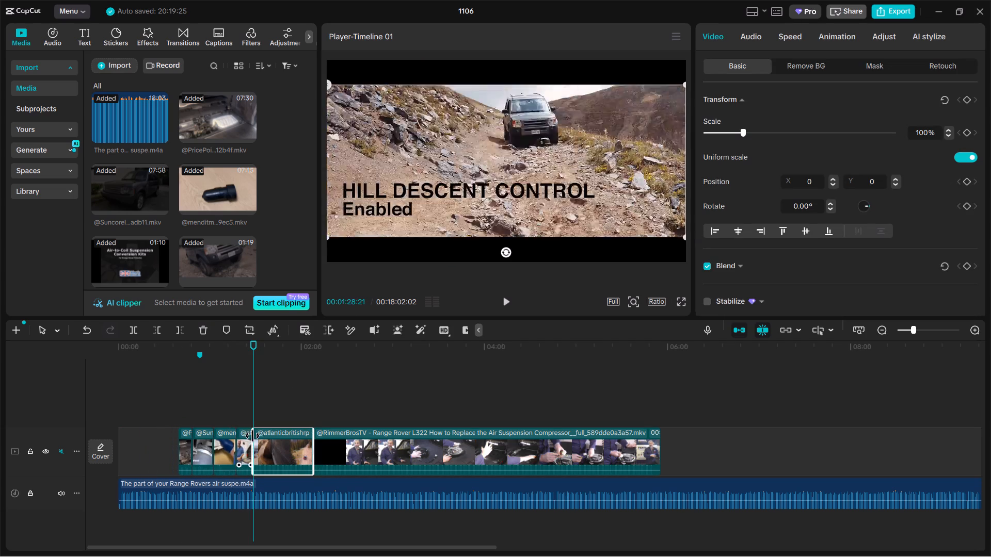
drag(252, 436, 255, 436)
Split the Coil Conversion clip at about 00:01:01:09 and delete the part after the cut.
click(191, 411)
drag(191, 411, 203, 409)
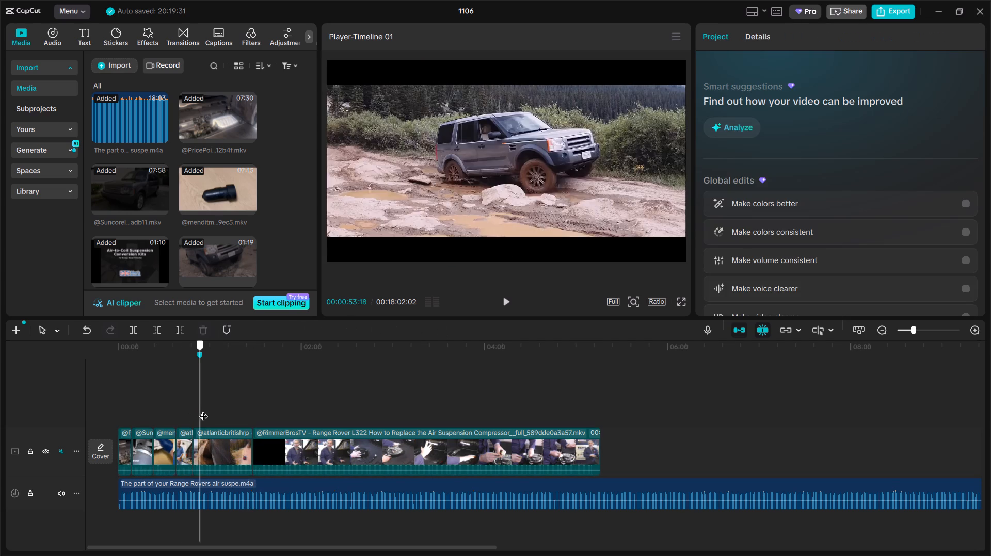
drag(203, 409, 222, 403)
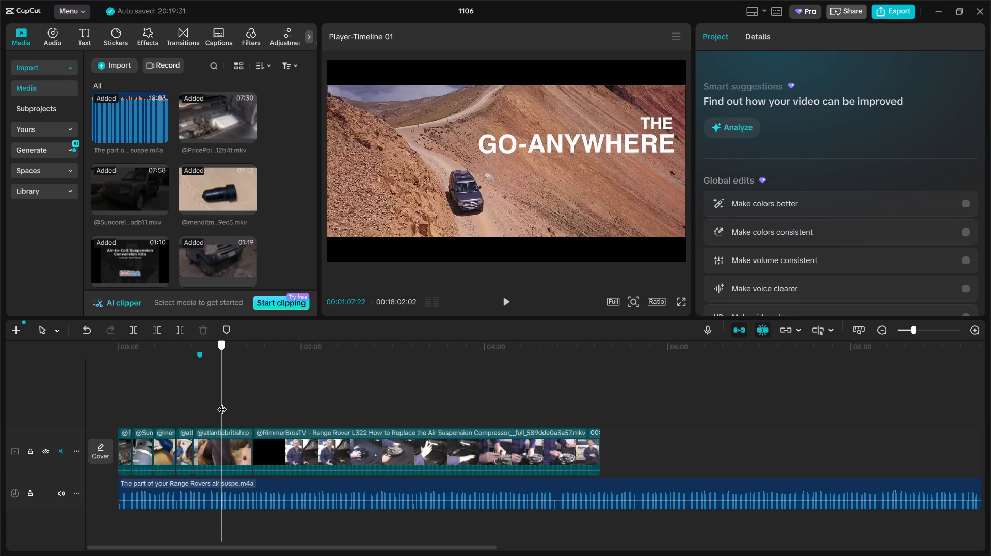
drag(222, 403, 203, 411)
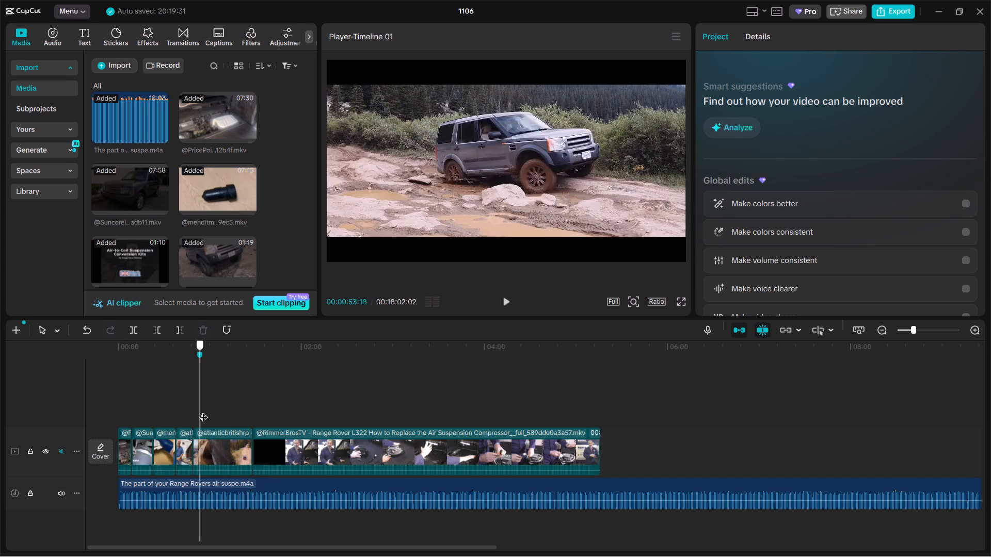
drag(203, 411, 206, 411)
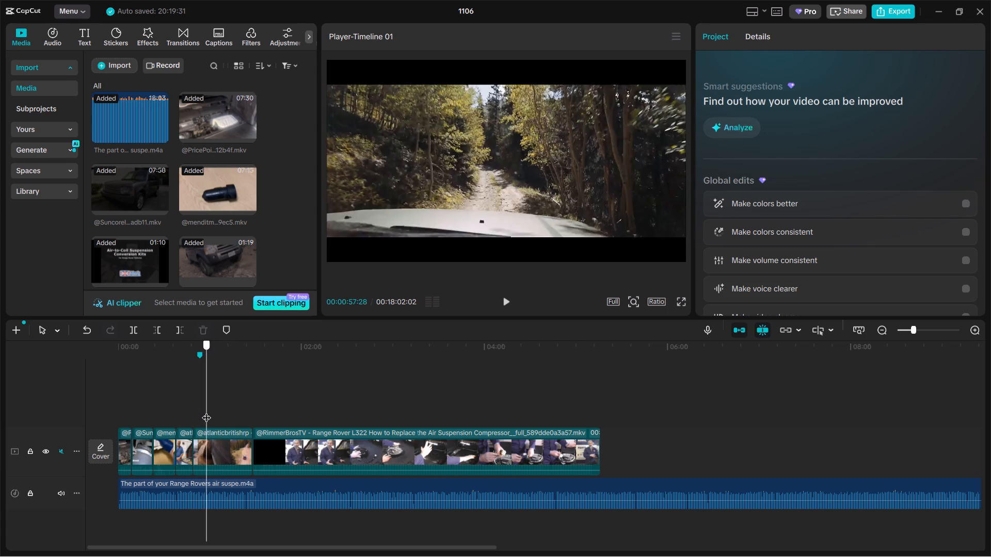
drag(206, 411, 212, 411)
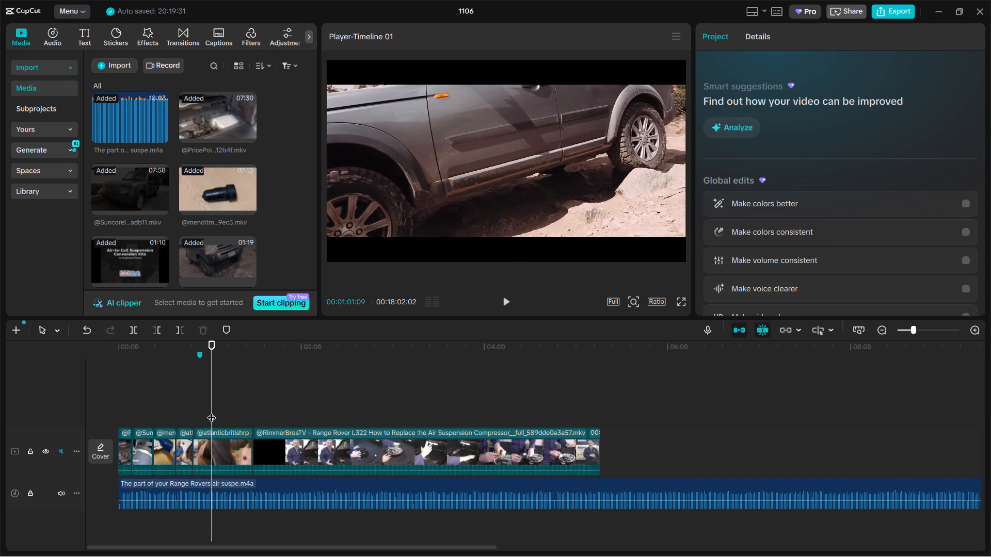
click(225, 438)
key(ctrl+b)
key(BackSpace)
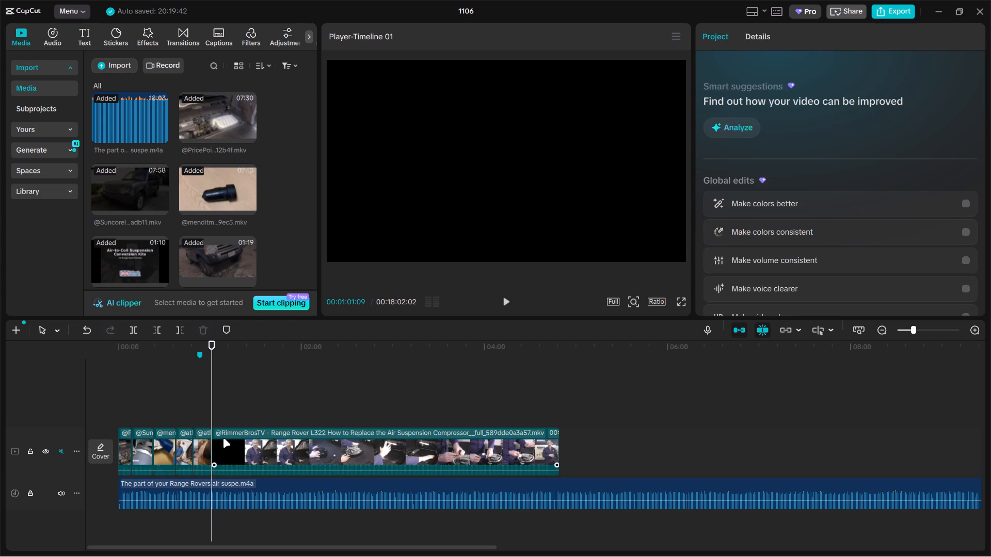
Split the RimmerBrosTV compressor clip at about 00:02:57:29 and delete the part before the cut.
click(228, 398)
drag(228, 398, 390, 402)
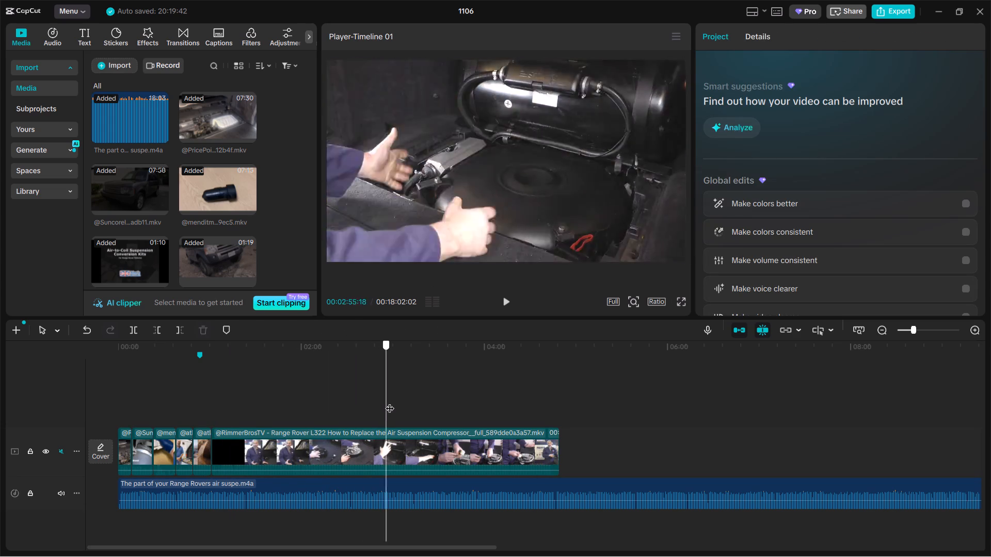
drag(390, 402, 390, 389)
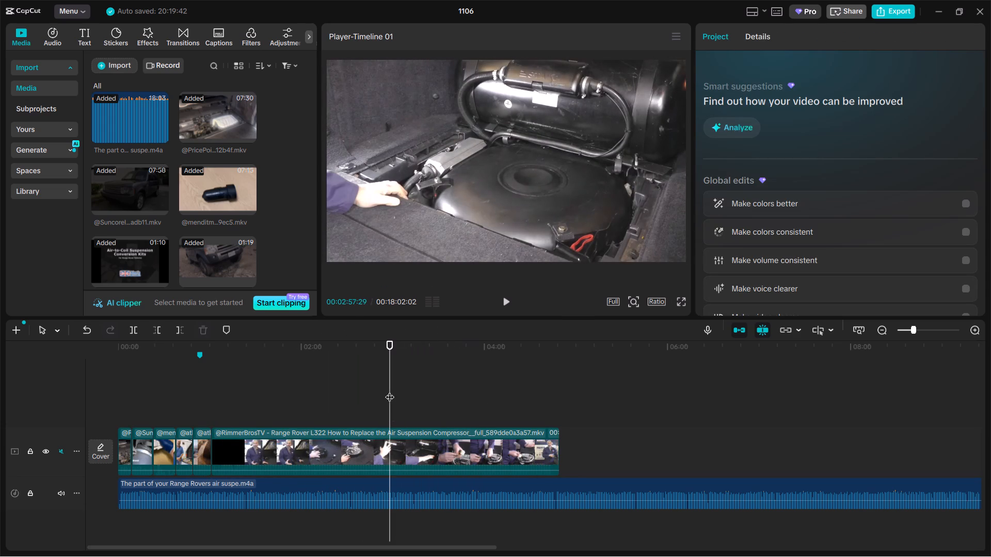
click(404, 447)
key(ctrl+b)
click(385, 452)
key(BackSpace)
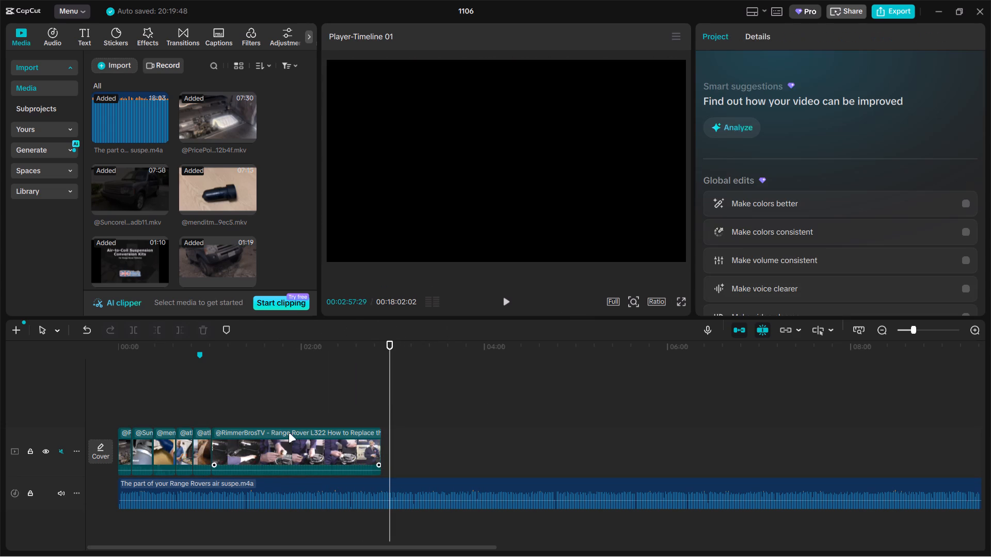
Split the remaining RimmerBrosTV clip at about 00:01:13:14 and delete the part after the cut.
click(230, 418)
click(247, 433)
key(ctrl+b)
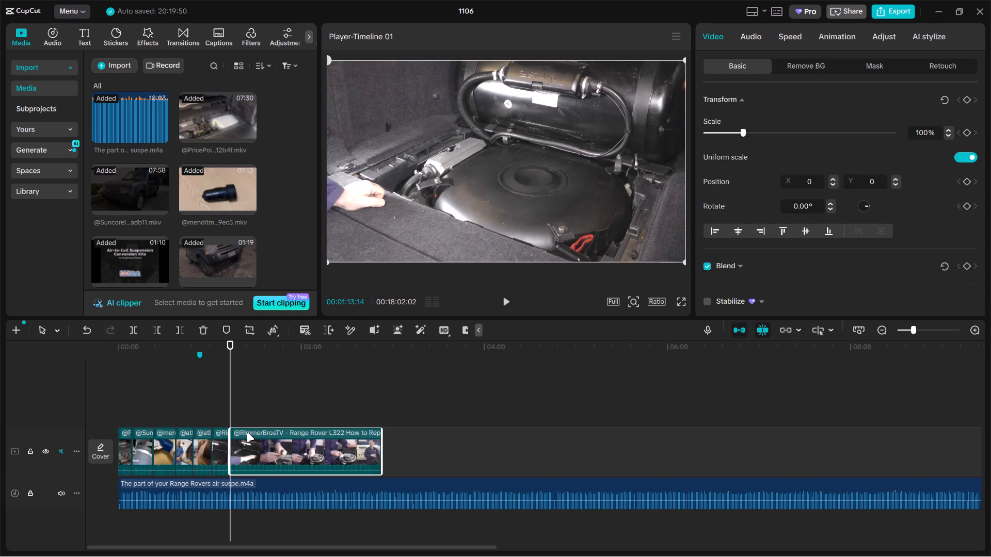
key(BackSpace)
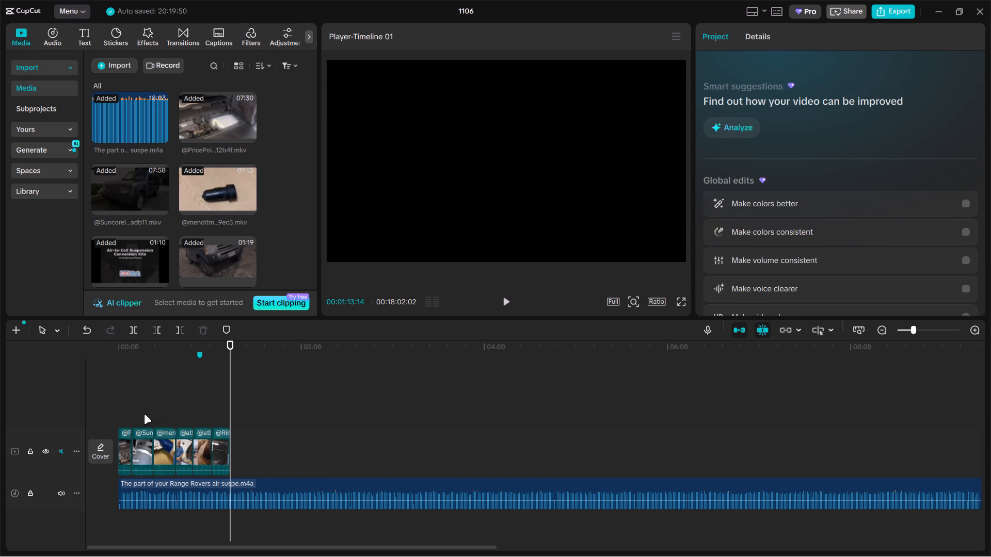
Set the speed of every video clip except the first to 1.10x.
drag(138, 414, 255, 439)
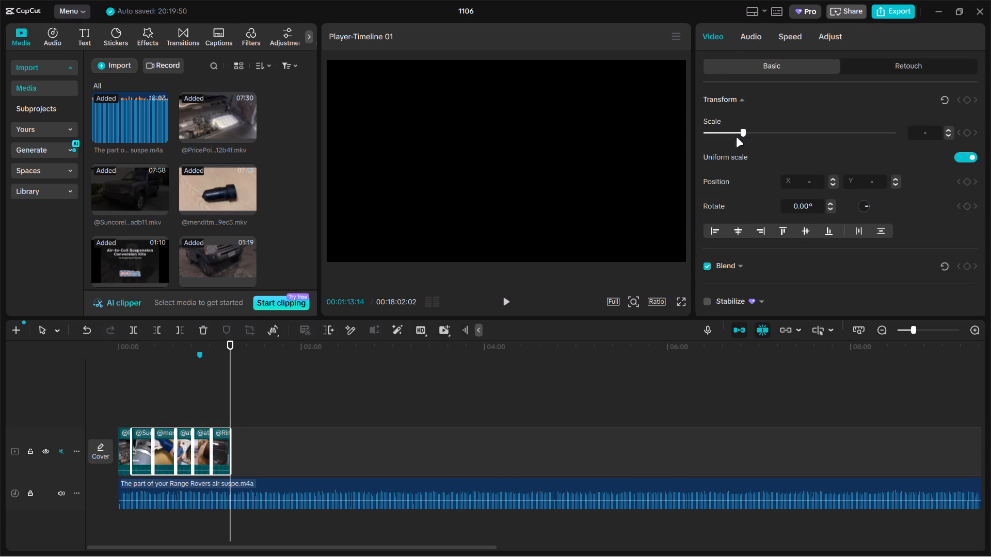
click(774, 35)
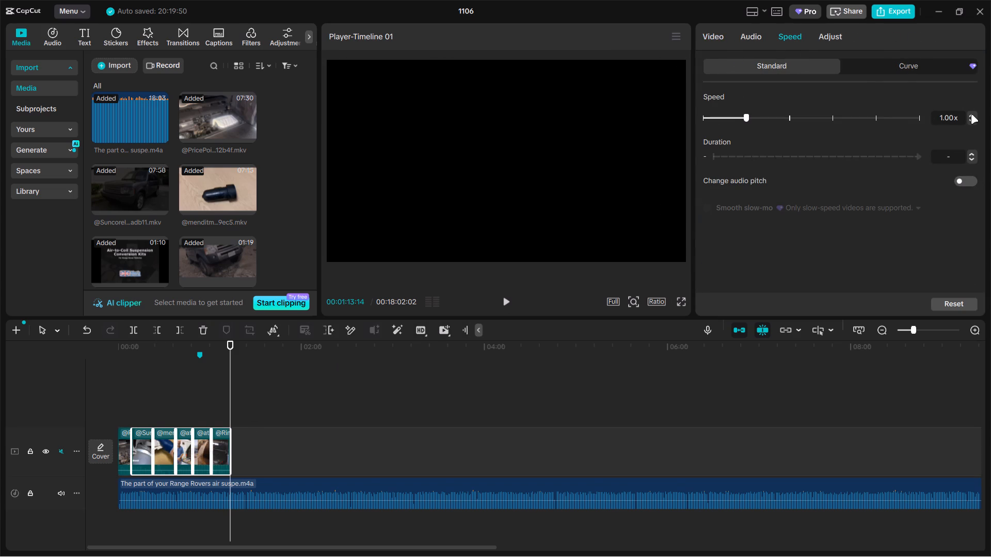
click(971, 114)
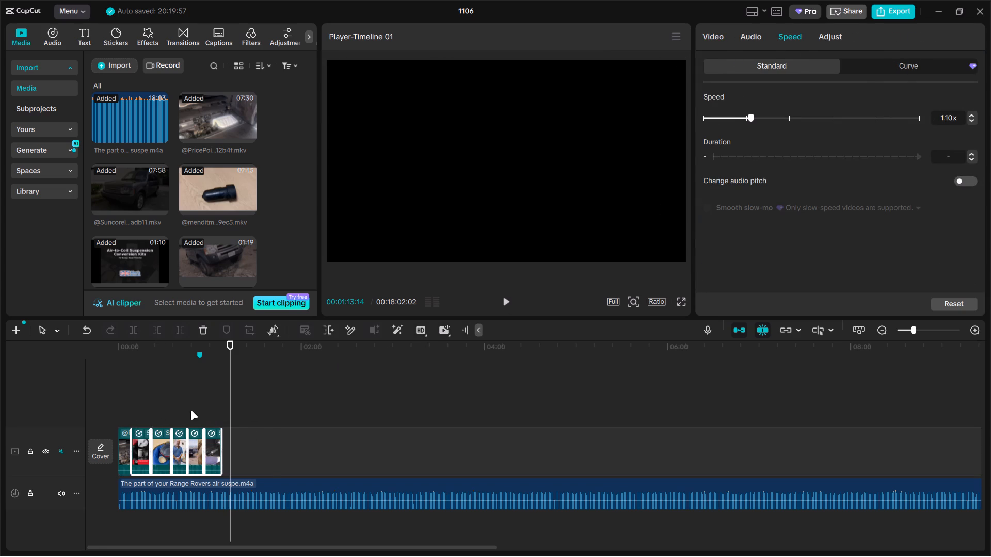
Trim the end of the menditm clip back to about 00:00:32 on the timeline.
ctrl+scroll(191, 411, up, 2)
click(150, 344)
ctrl+scroll(154, 411, up, 6)
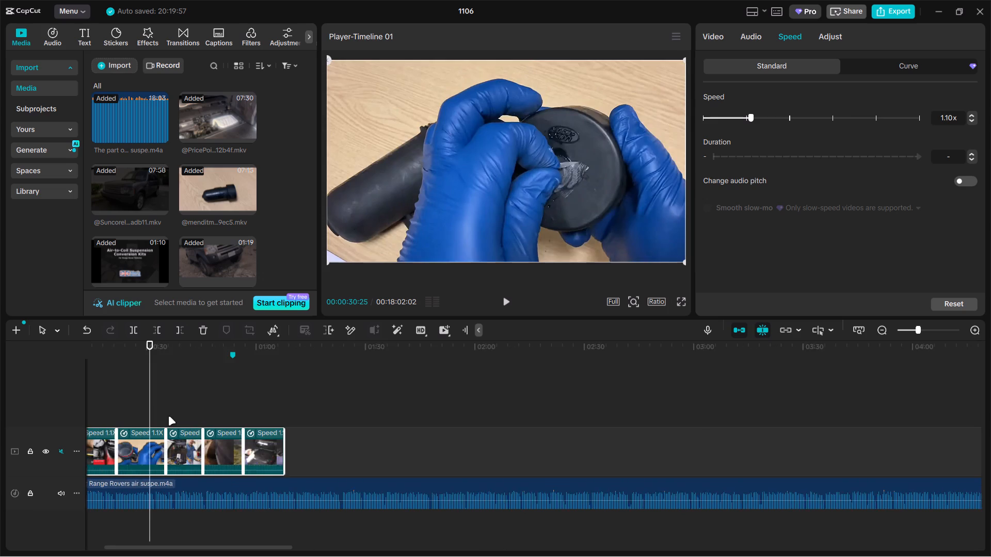
ctrl+scroll(169, 416, up, 4)
click(141, 416)
click(154, 448)
drag(178, 440, 155, 441)
Trim about one second off the end of the final RimmerBrosTV clip.
click(238, 409)
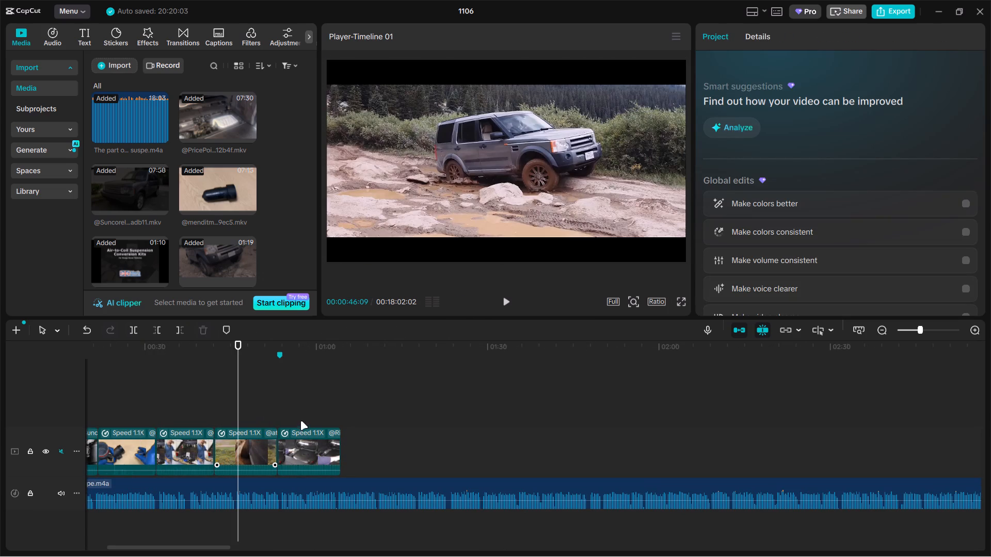
click(301, 415)
drag(301, 415, 319, 414)
click(329, 455)
drag(339, 447, 330, 447)
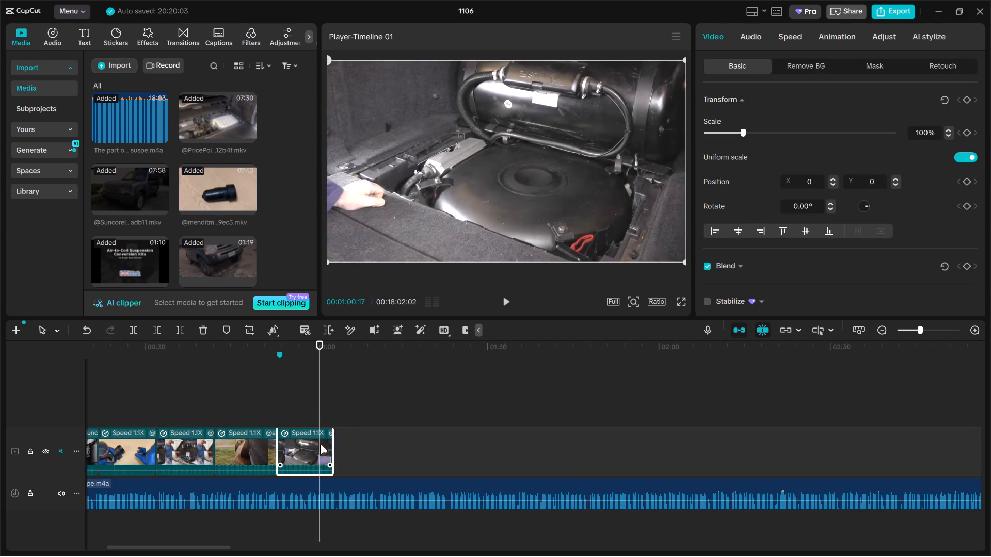
Trim the end of the Suncore clip back to about 00:00:18 on the timeline.
click(196, 401)
drag(195, 401, 205, 399)
click(211, 440)
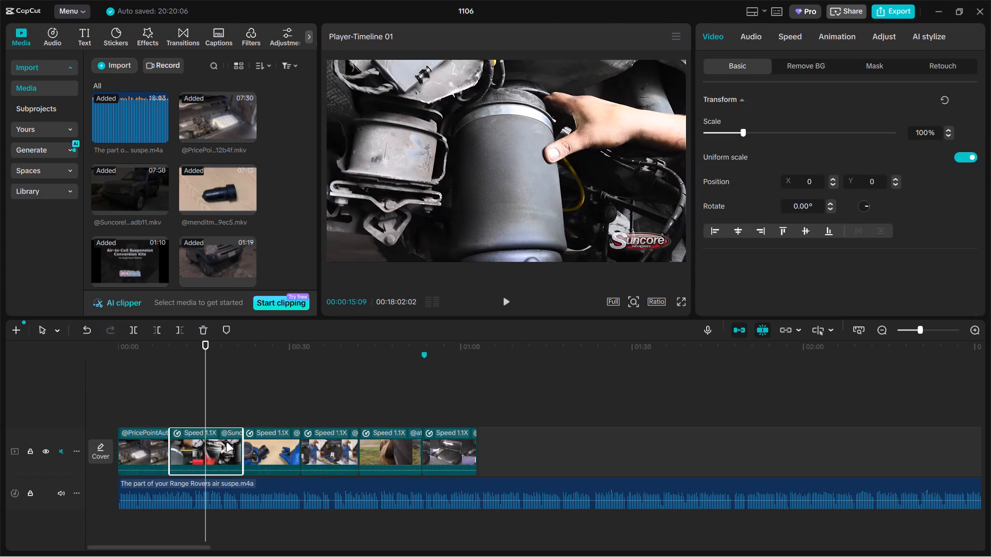
drag(244, 443, 219, 444)
Shorten all six video clips together so the sequence ends at the timeline marker, about 00:00:53:24.
drag(147, 405, 462, 450)
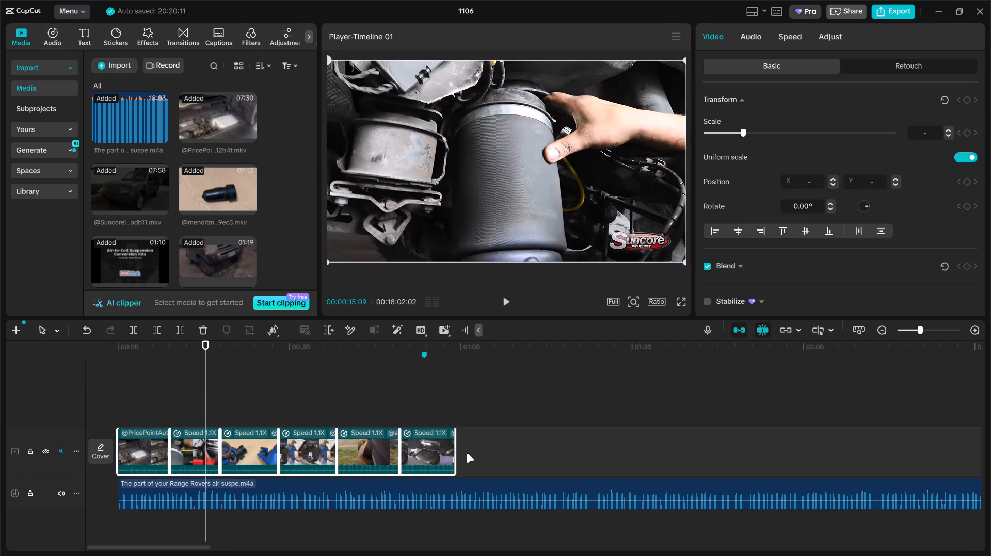
drag(458, 447, 453, 447)
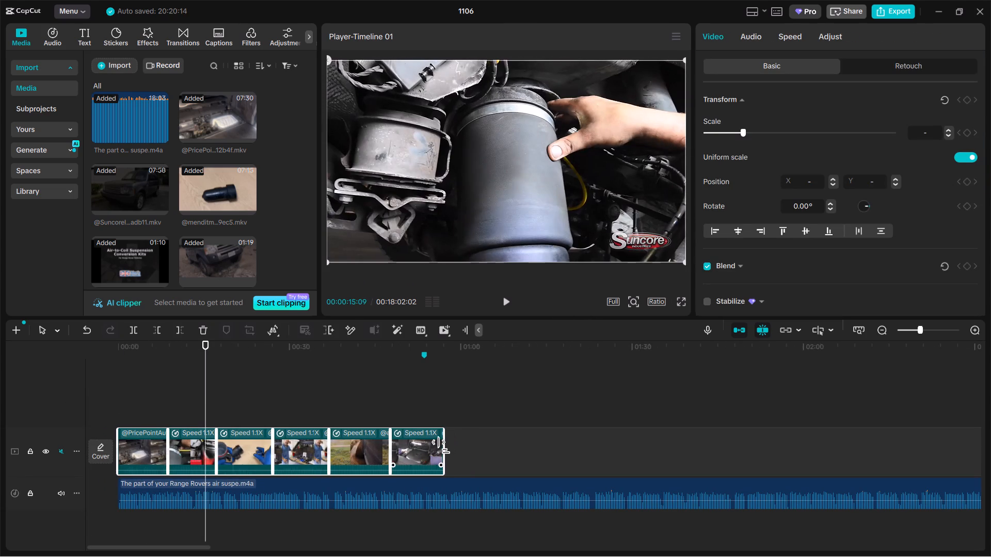
click(443, 447)
click(408, 412)
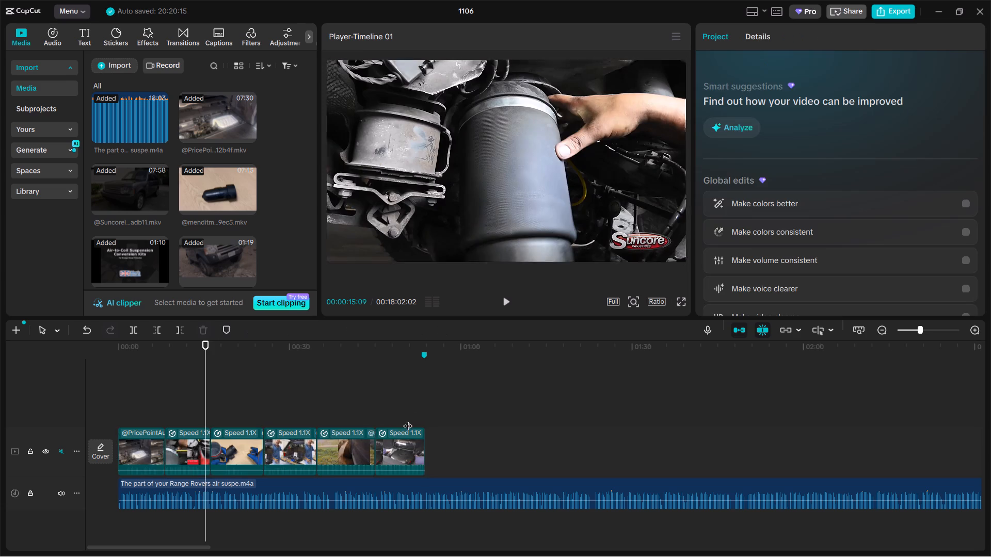
drag(406, 418, 423, 413)
click(408, 437)
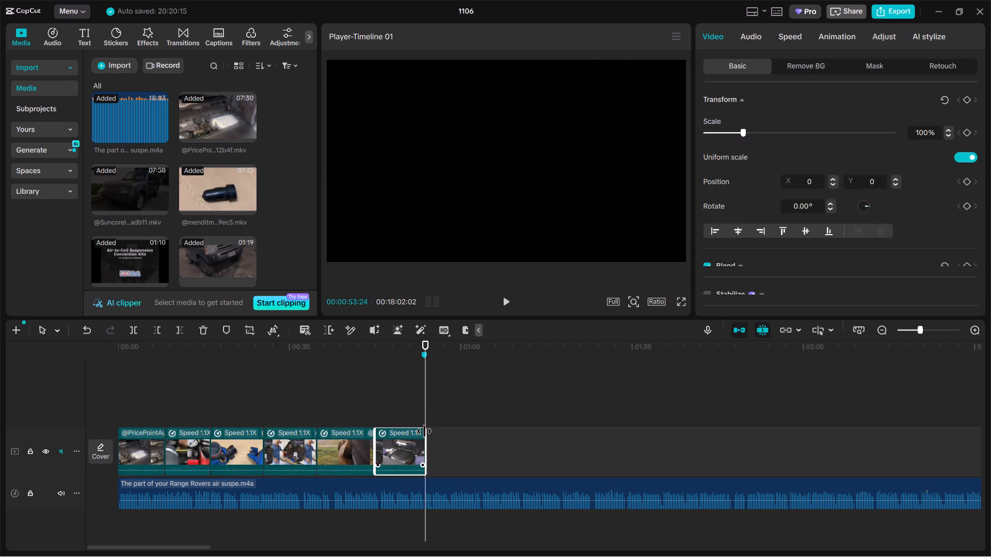
click(406, 409)
click(415, 440)
click(423, 441)
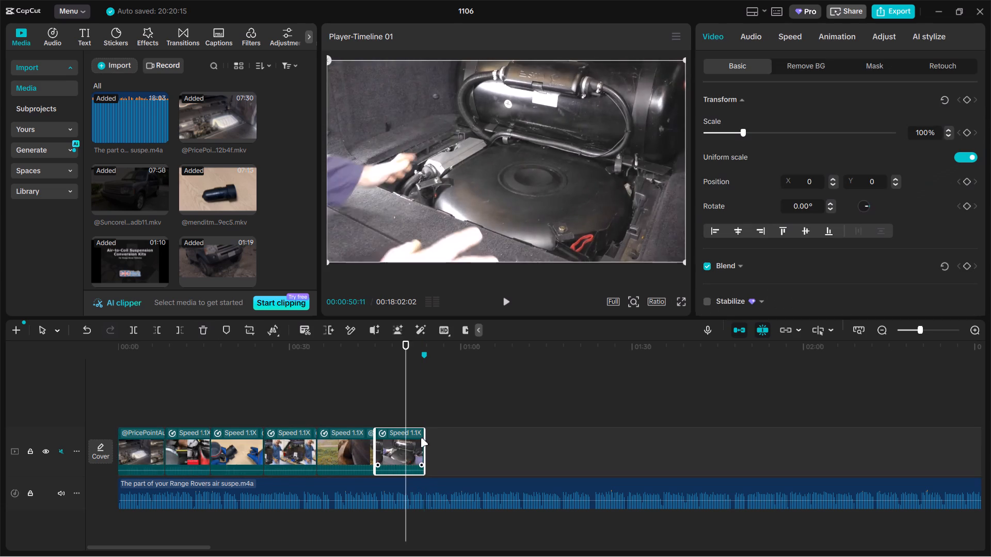
Move the atlanticbritishrp off-road Coil Conversion clip to the start of the video track, ahead of the PricePoint clip.
click(353, 413)
drag(353, 413, 342, 415)
drag(340, 447, 132, 448)
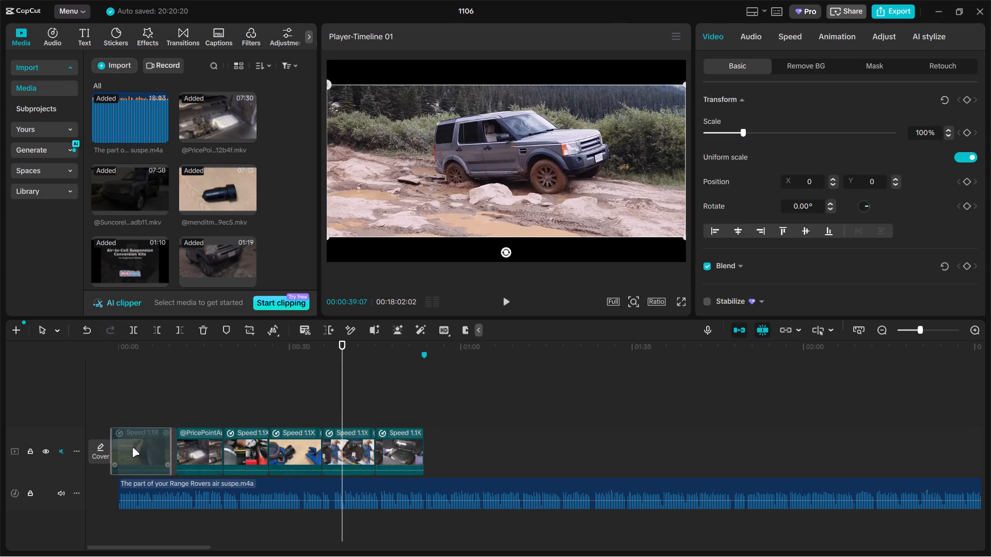
drag(132, 448, 131, 448)
Scale the opening off-road clip to 205% and reposition its picture to X 86, Y -124.
click(131, 409)
click(149, 412)
click(426, 208)
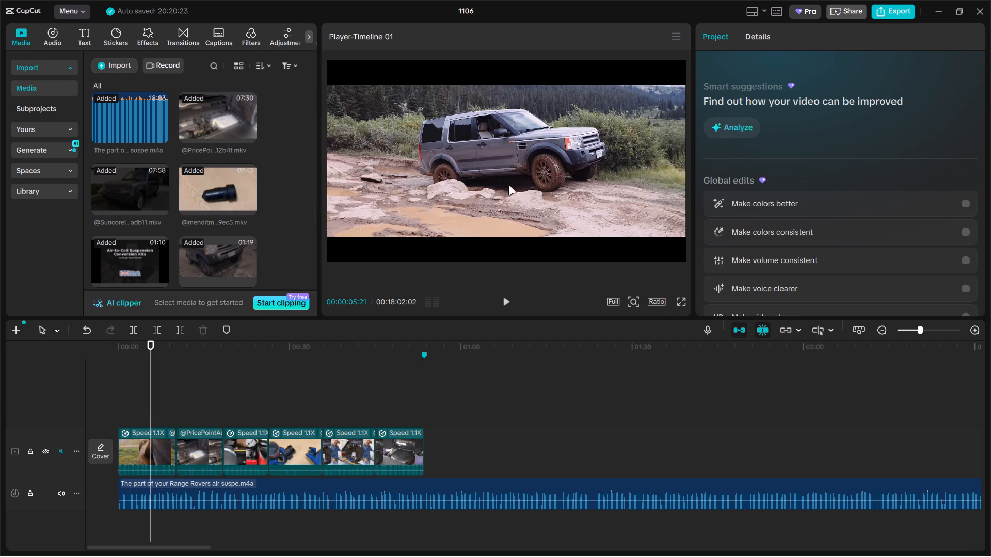
click(156, 431)
drag(743, 133, 760, 131)
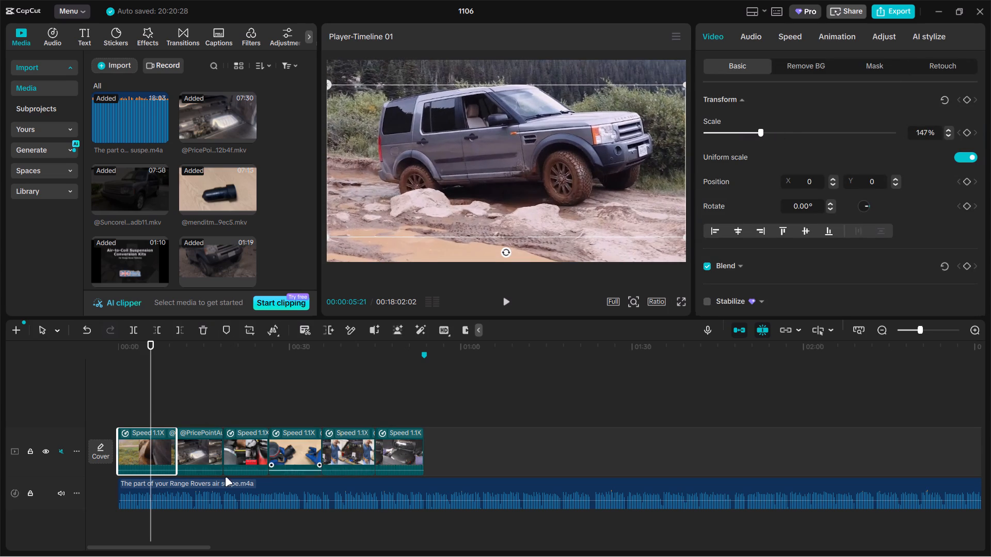
drag(150, 405, 136, 404)
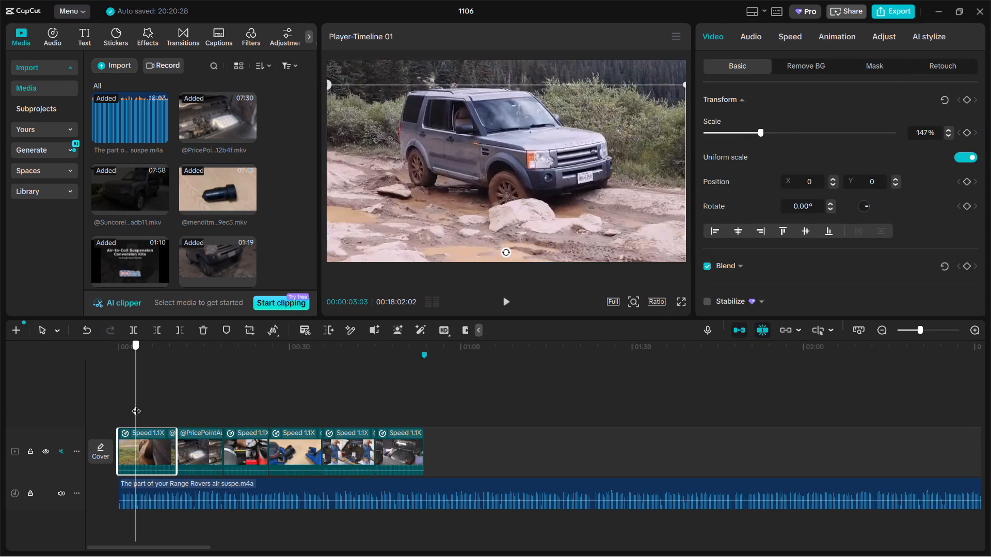
drag(136, 404, 157, 404)
drag(500, 188, 508, 200)
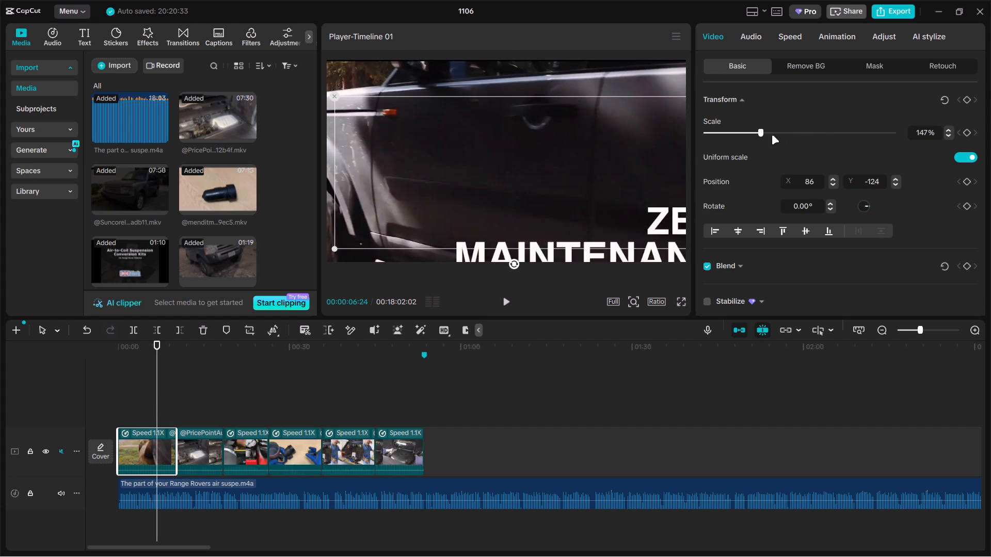
drag(771, 135, 782, 132)
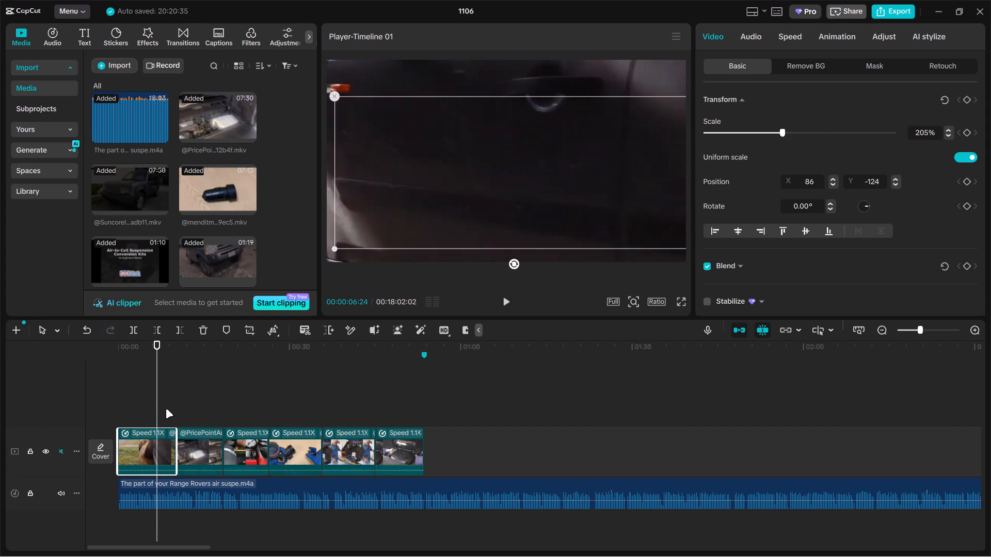
drag(158, 409, 143, 411)
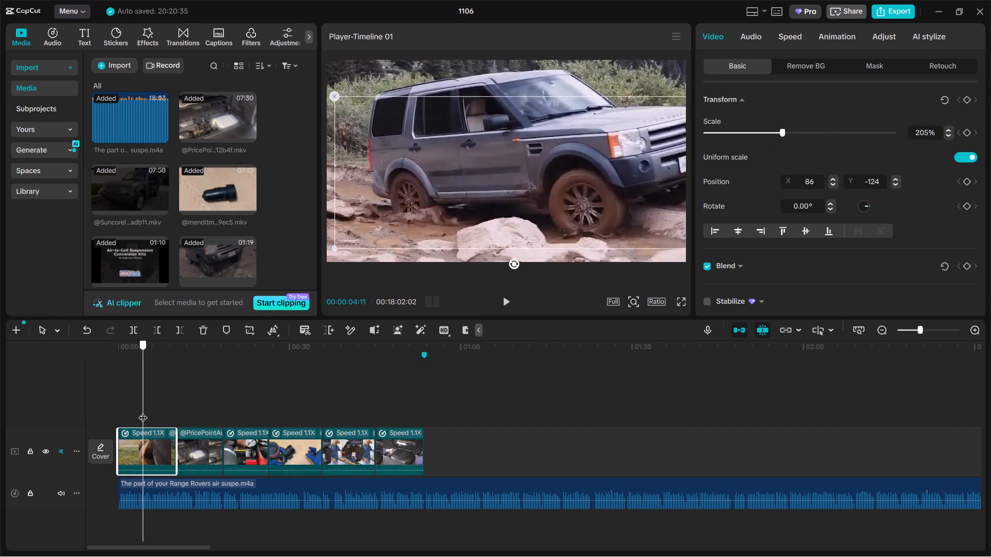
Scale the third clip on the video track, the air spring close-up with the red glove, to 175%.
drag(143, 411, 180, 411)
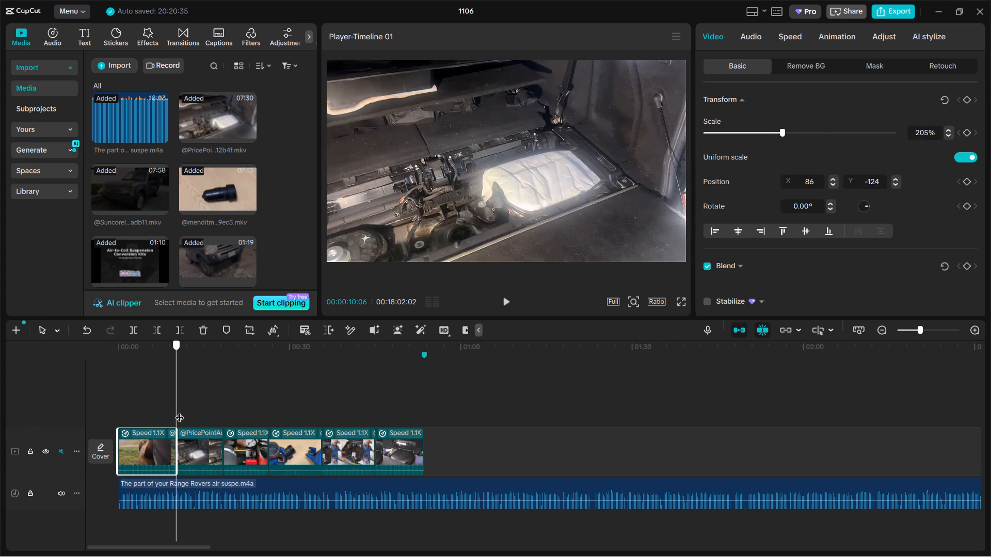
drag(180, 411, 256, 430)
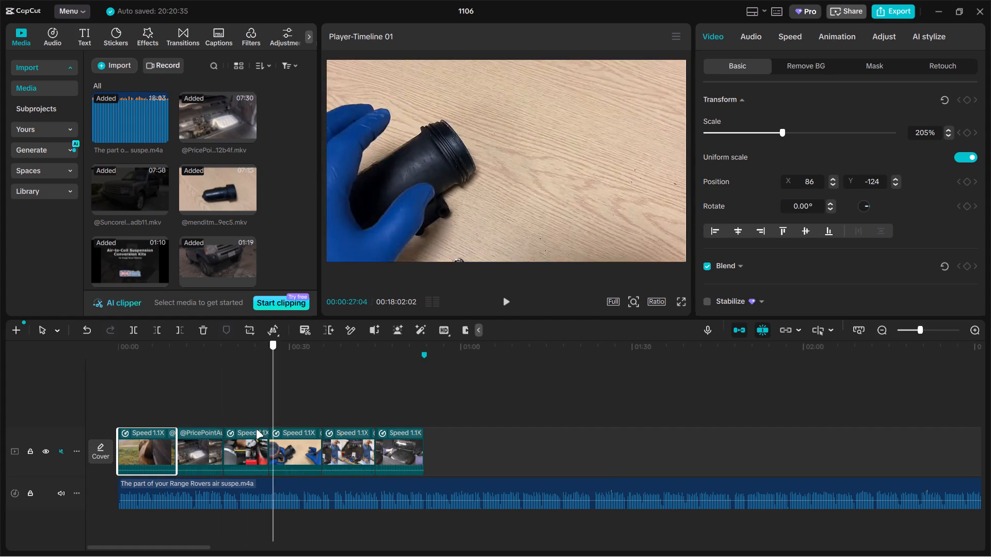
drag(256, 430, 245, 430)
click(522, 156)
drag(749, 133, 771, 132)
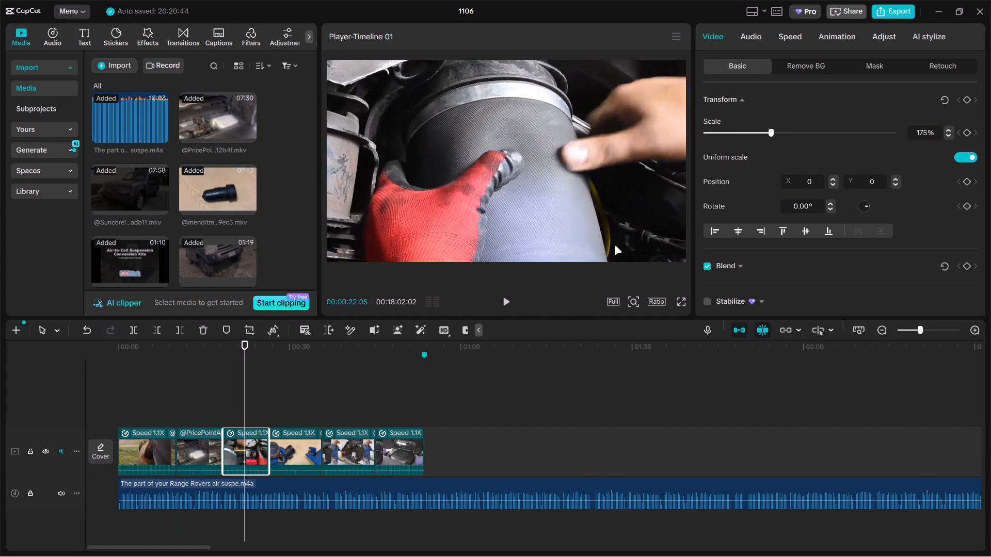
Review the framing of the remaining clips and play the end of the sequence past the timeline marker.
drag(249, 391, 271, 384)
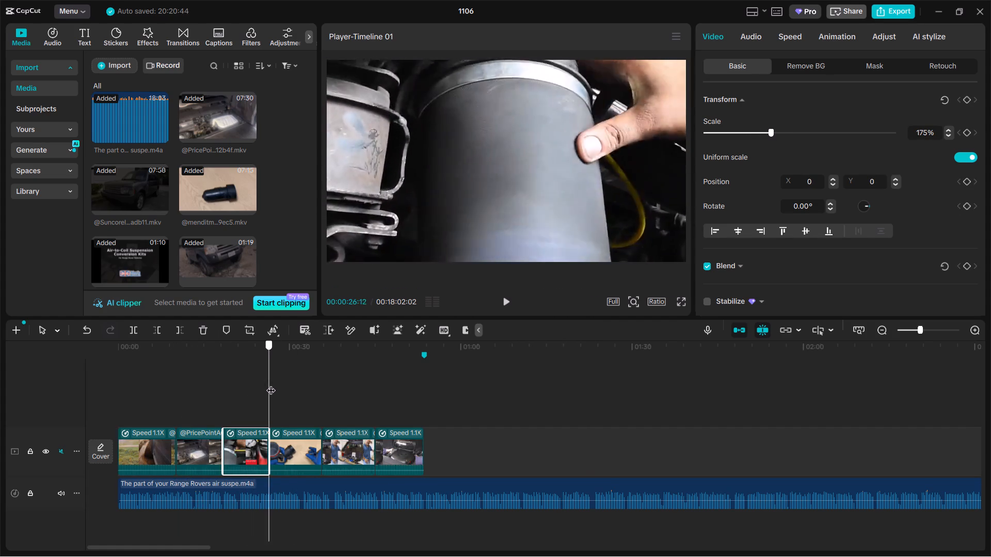
drag(271, 384, 274, 384)
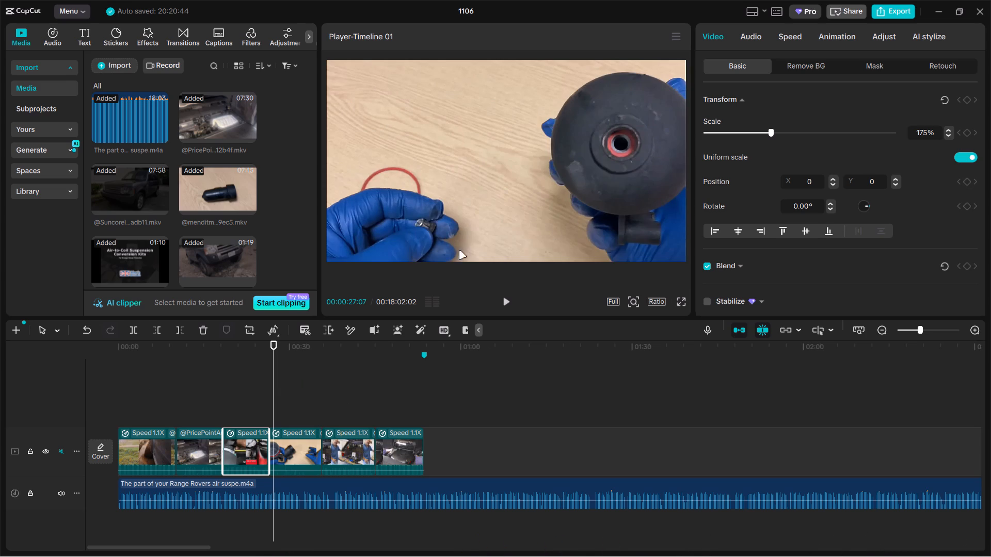
click(301, 419)
drag(301, 419, 406, 395)
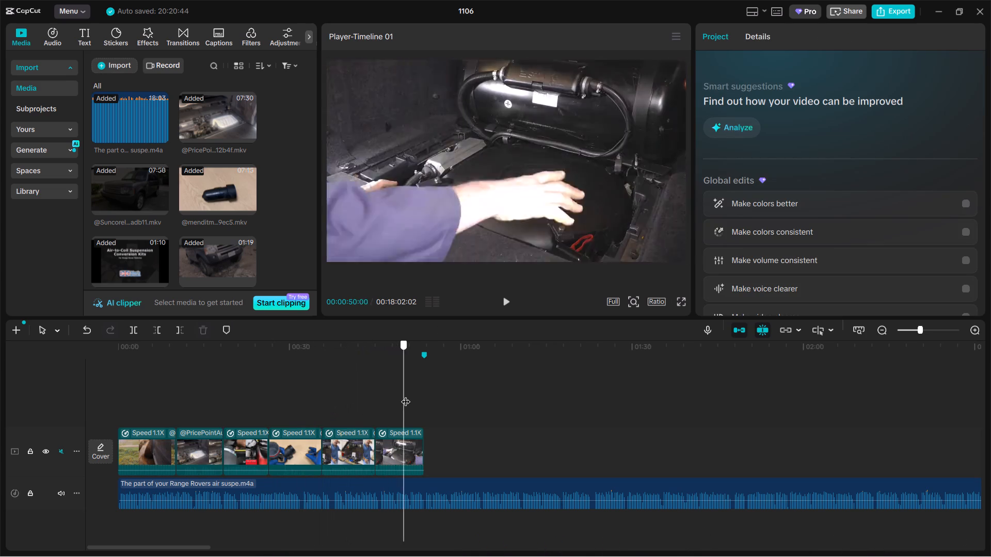
drag(406, 395, 418, 398)
key(space)
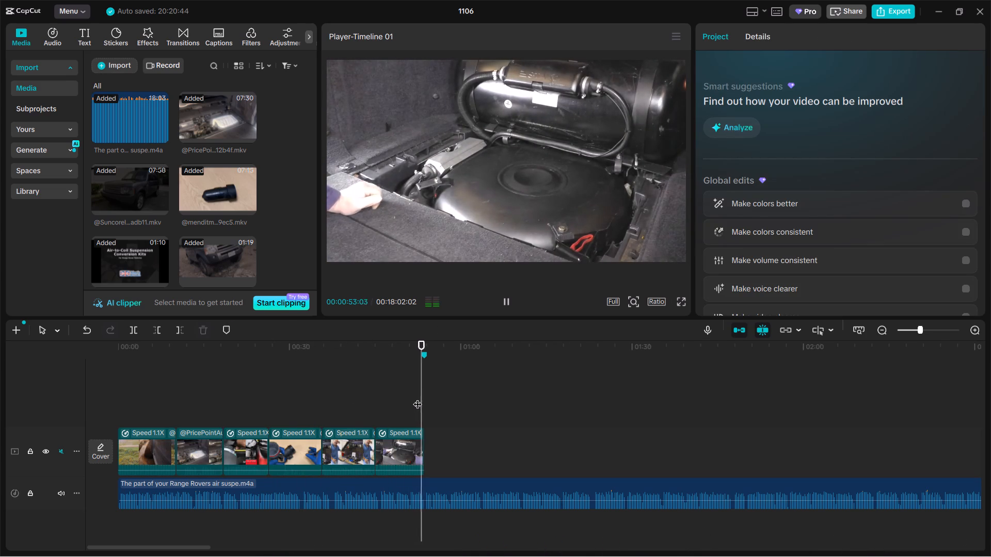
key(space)
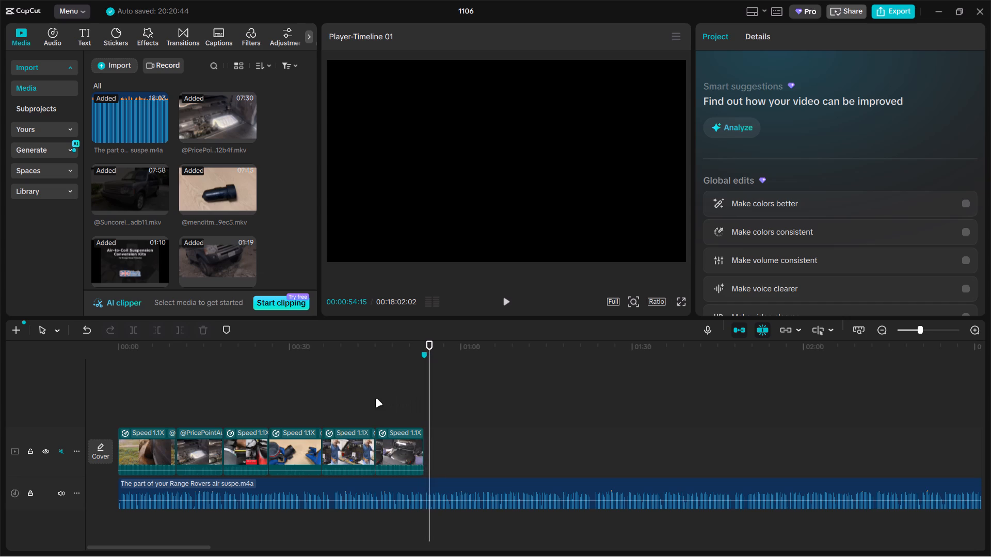
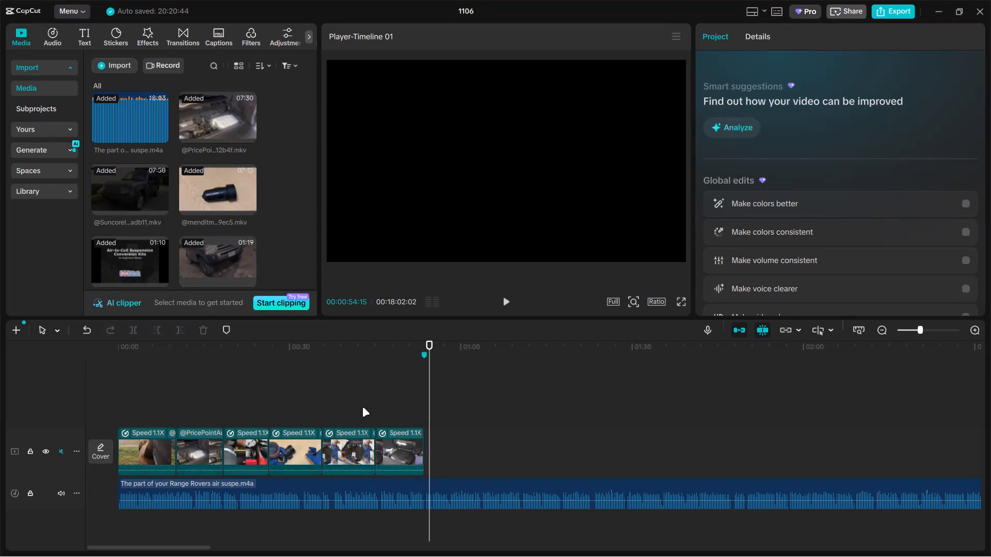
Snap the end of the last video clip, the spare-wheel well shot, to the timeline marker and check the cut point.
click(389, 394)
drag(389, 394, 416, 392)
click(410, 438)
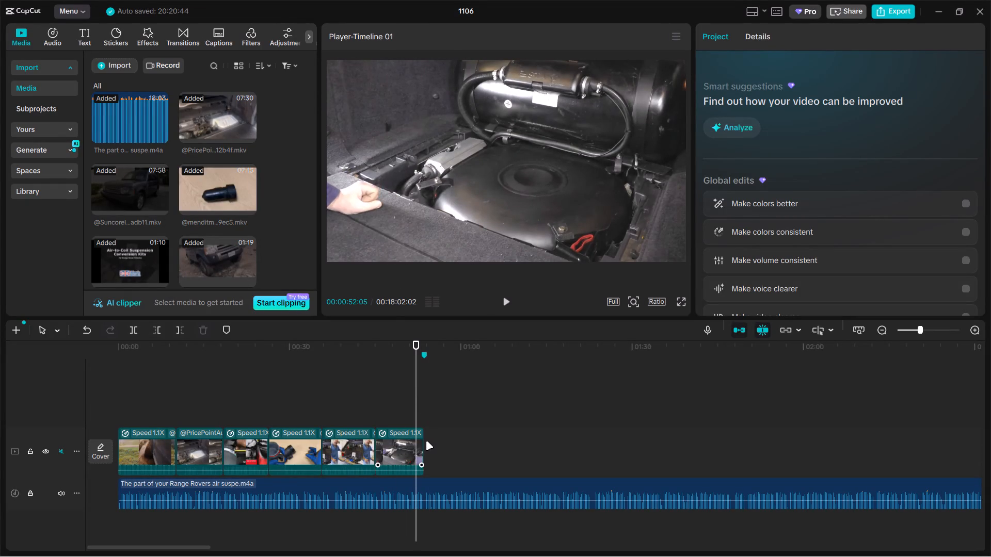
click(423, 444)
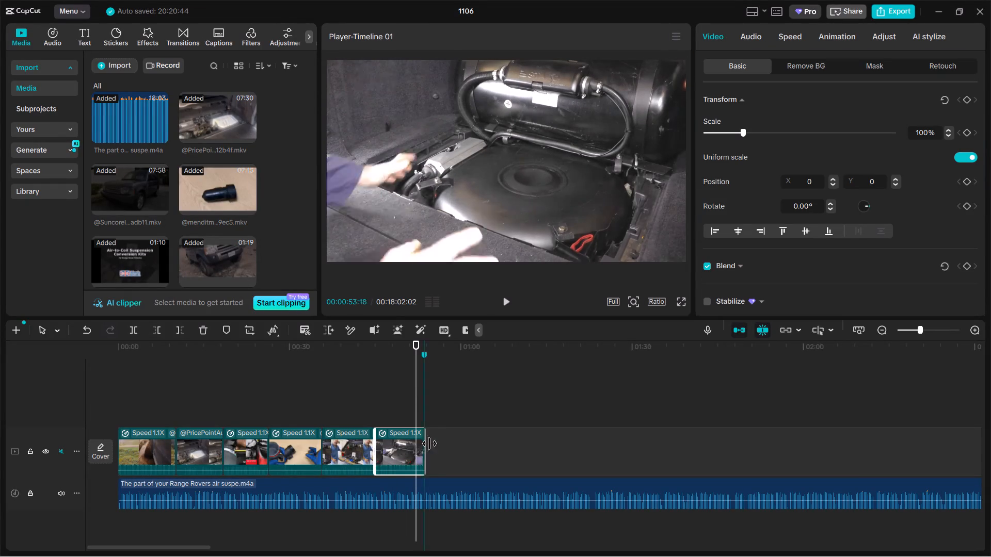
drag(415, 412, 423, 412)
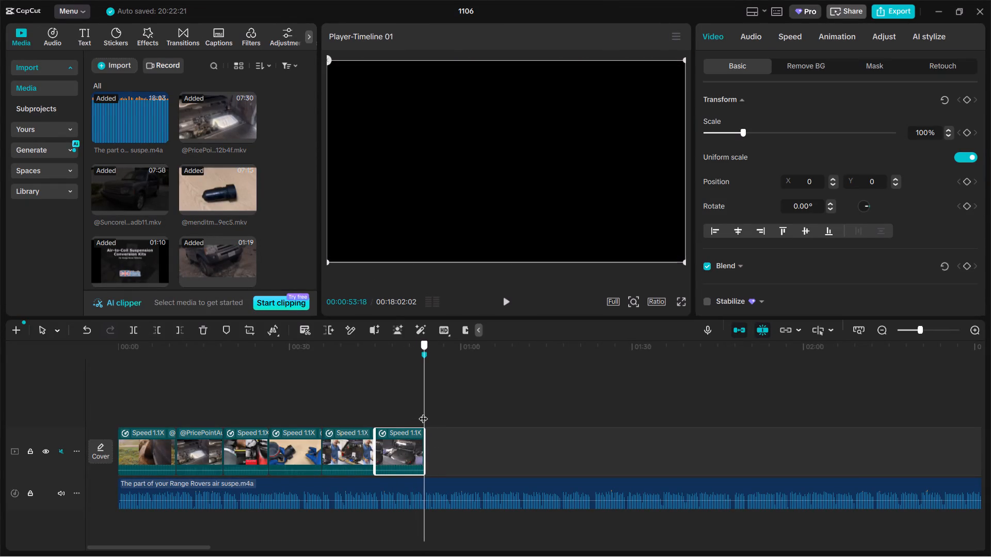
Skim the assembled video track from the red-glove air spring clip through the last clip to check the footage.
drag(423, 412, 227, 411)
click(296, 398)
drag(296, 398, 323, 395)
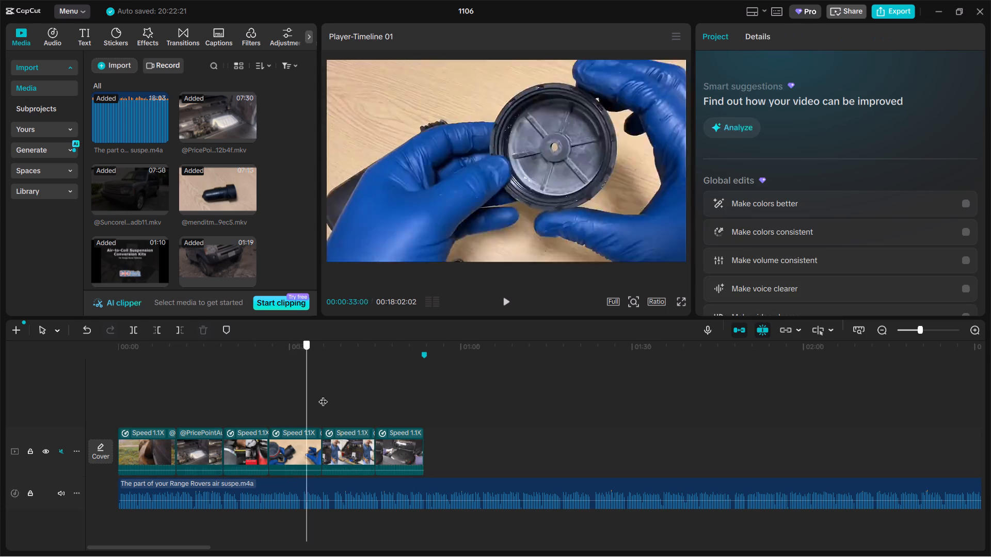
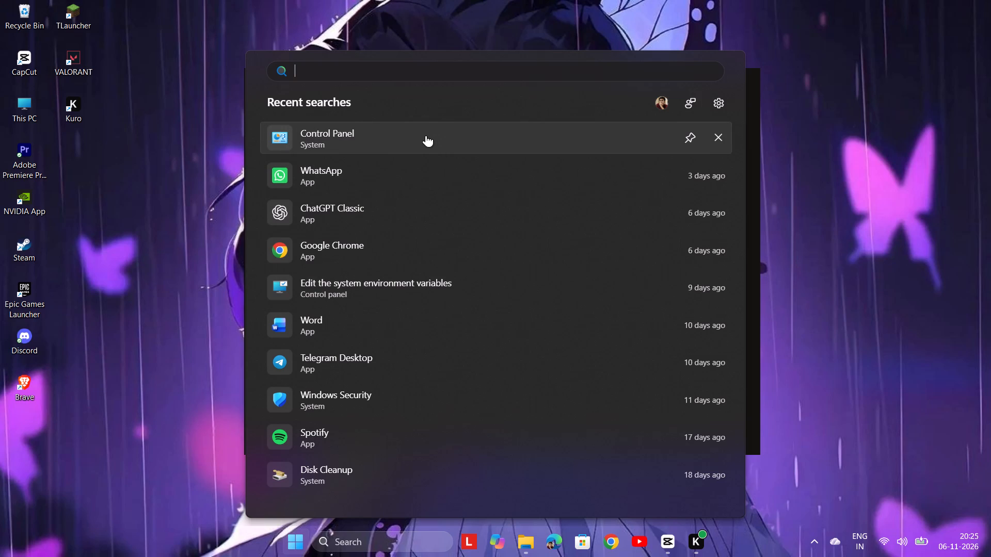
Open the Windows Control Panel from the recent searches.
click(426, 136)
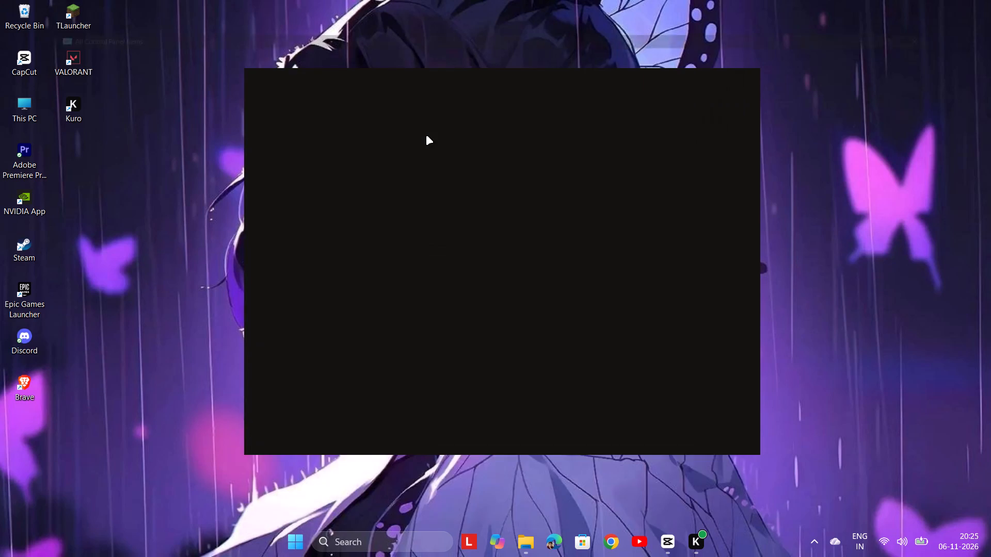
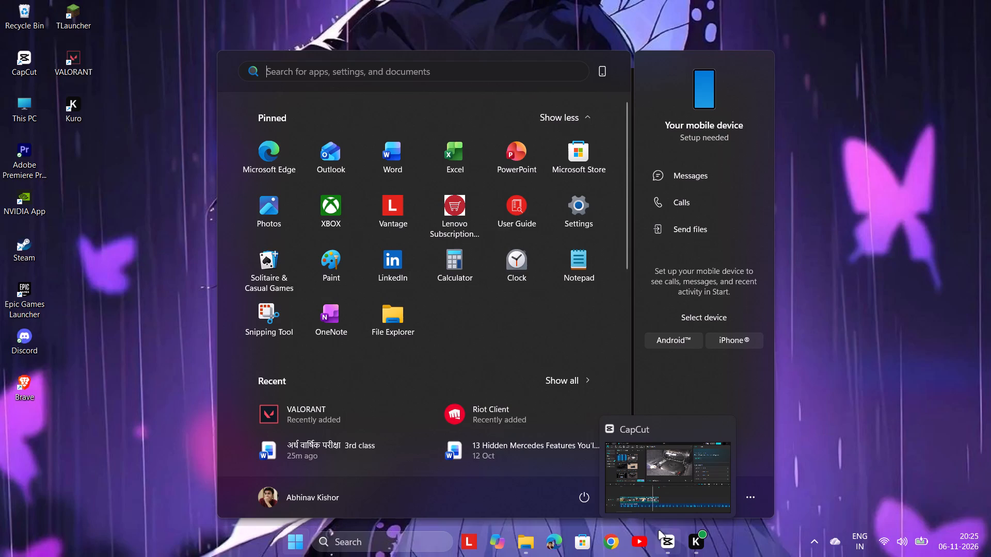
Switch back to CapCut and skim the assembled intro clips through to the last clip, the spare-wheel well shot.
click(657, 496)
click(257, 407)
drag(257, 407, 414, 386)
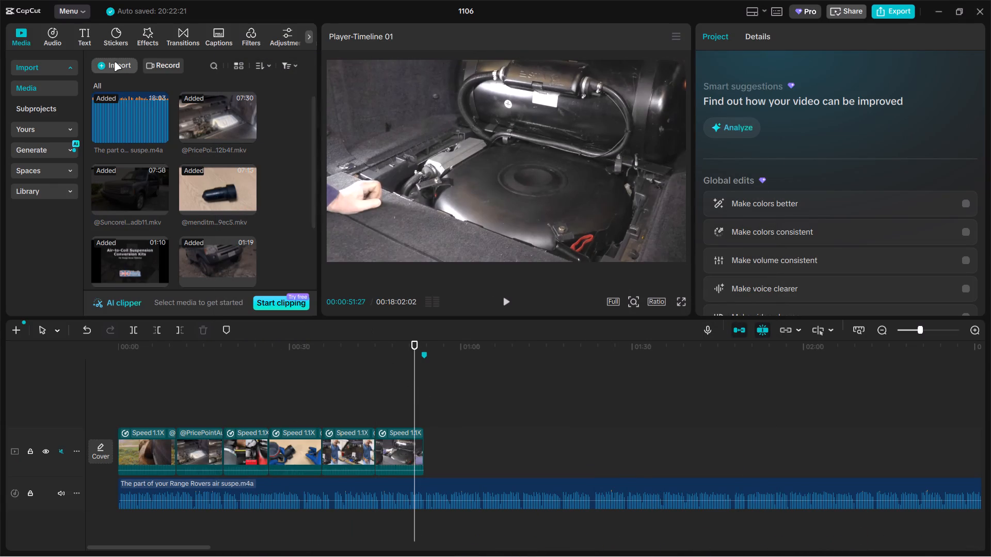
Import all the video files from the Downloads > EDIT > 01 folder into the project's media.
scroll(167, 190, down, 4)
scroll(167, 191, up, 5)
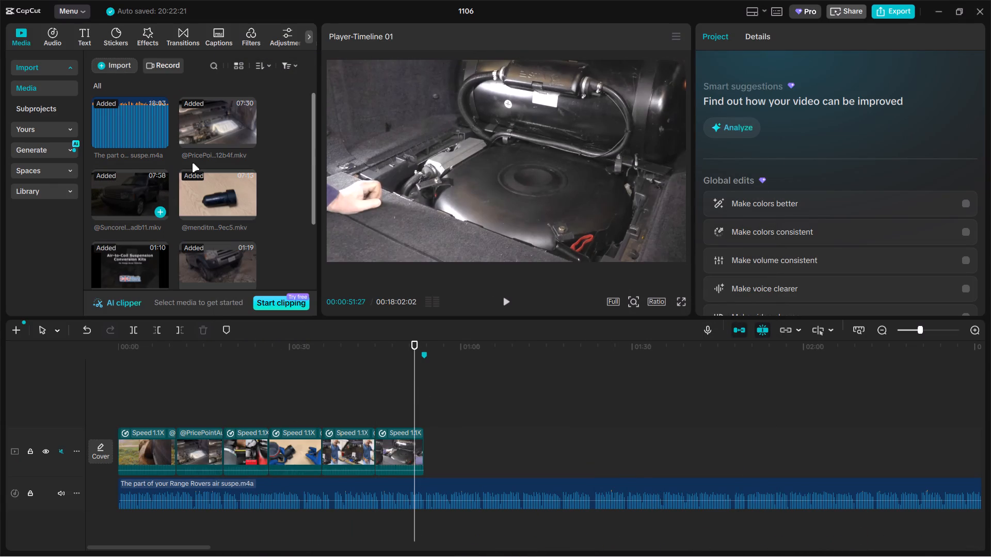
click(281, 160)
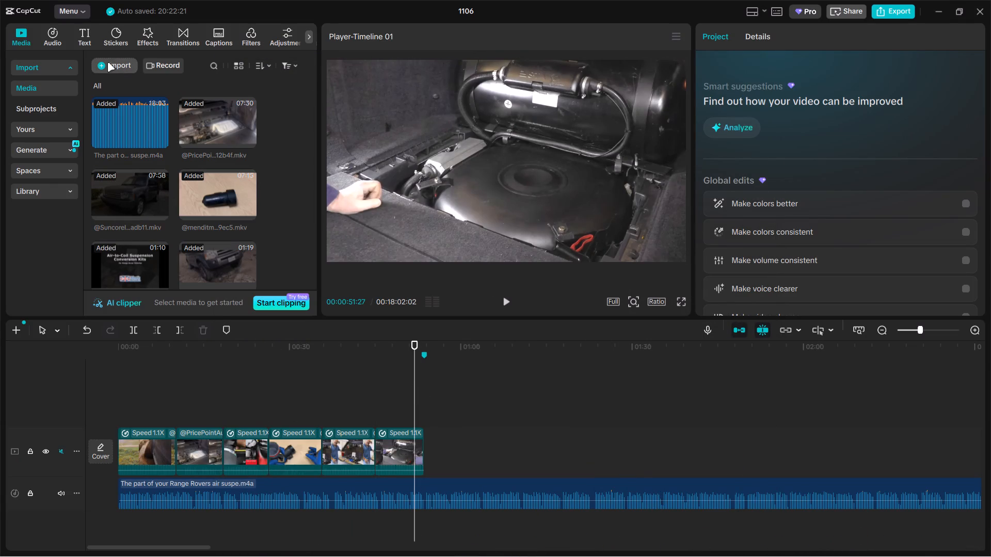
scroll(258, 190, down, 4)
click(126, 64)
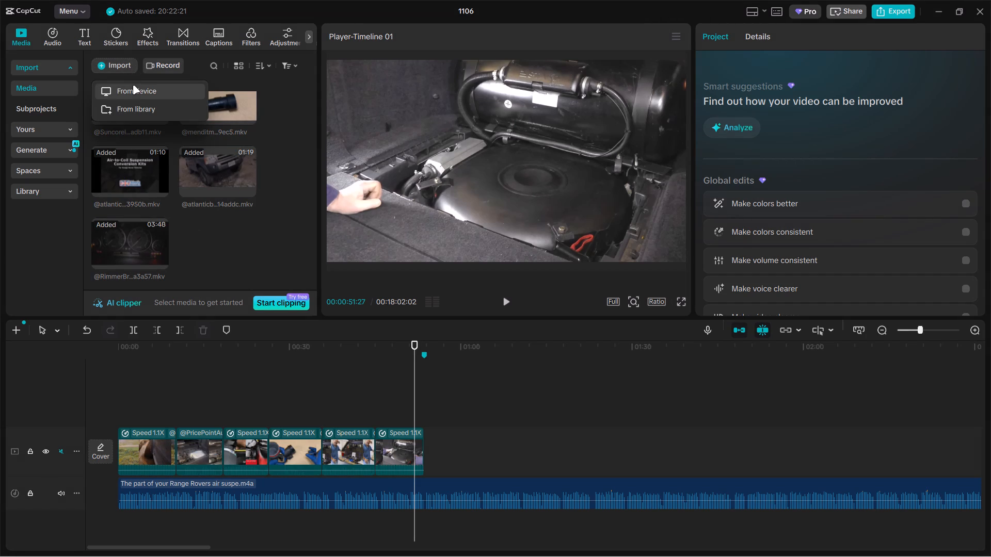
click(133, 85)
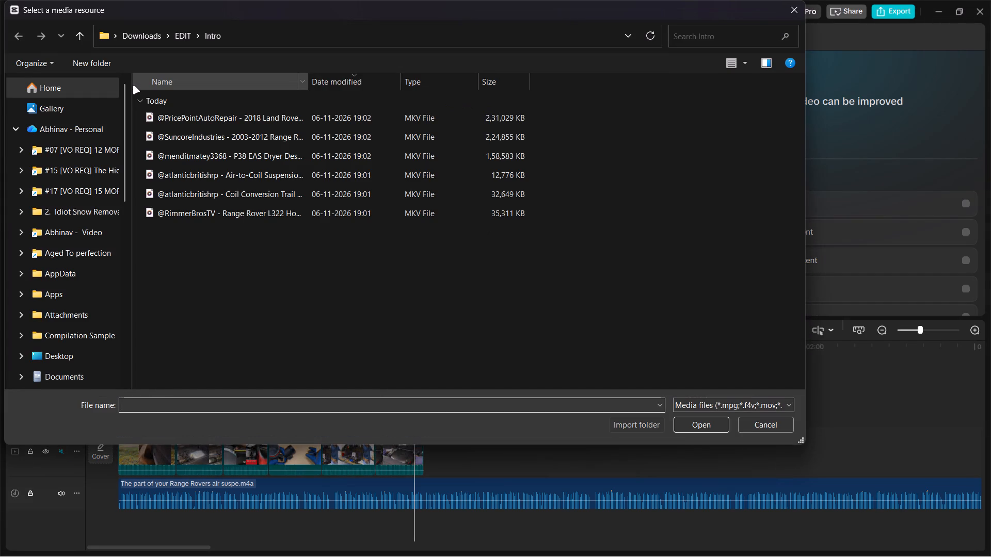
click(76, 39)
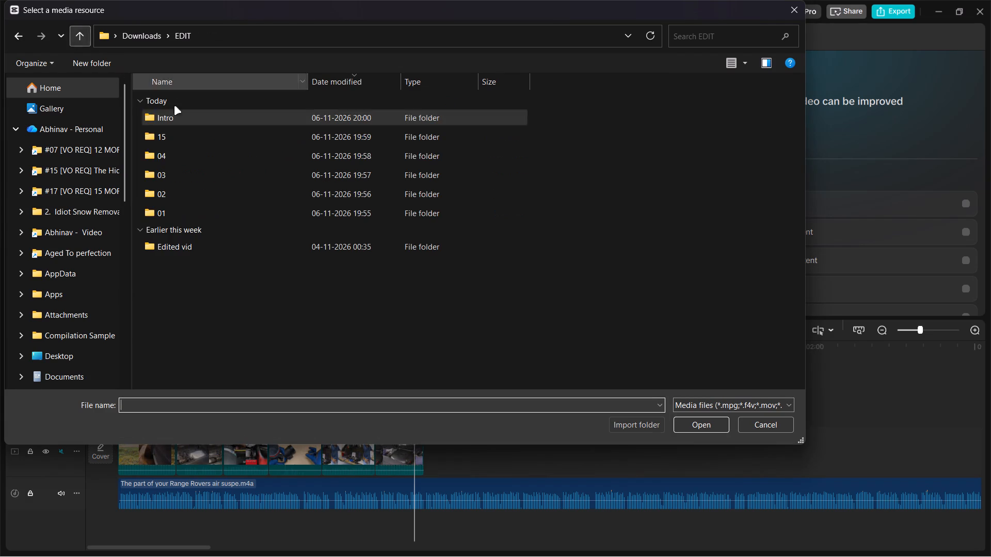
double_click(196, 210)
scroll(391, 224, down, 4)
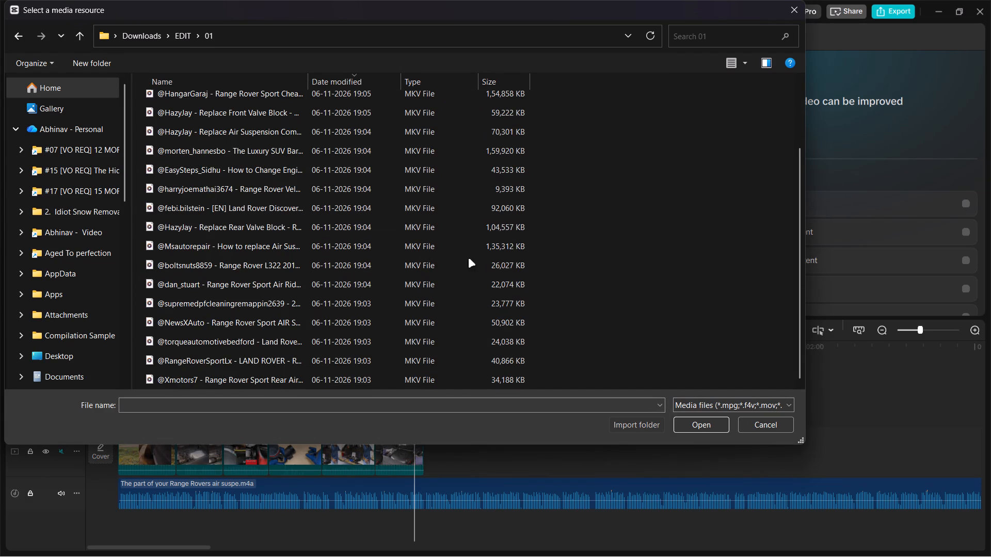
key(ctrl+a)
scroll(611, 293, up, 3)
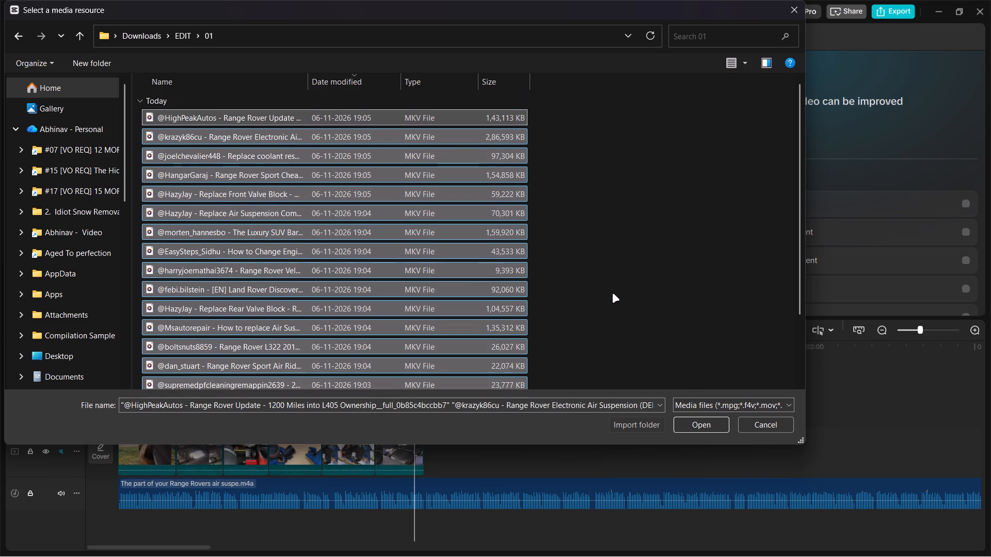
scroll(610, 299, down, 9)
scroll(609, 305, up, 5)
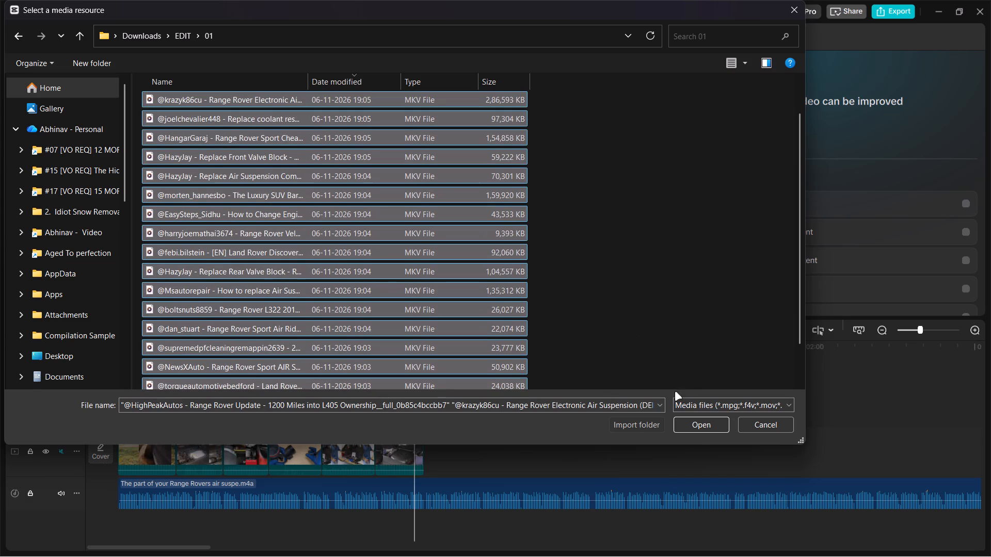
click(706, 424)
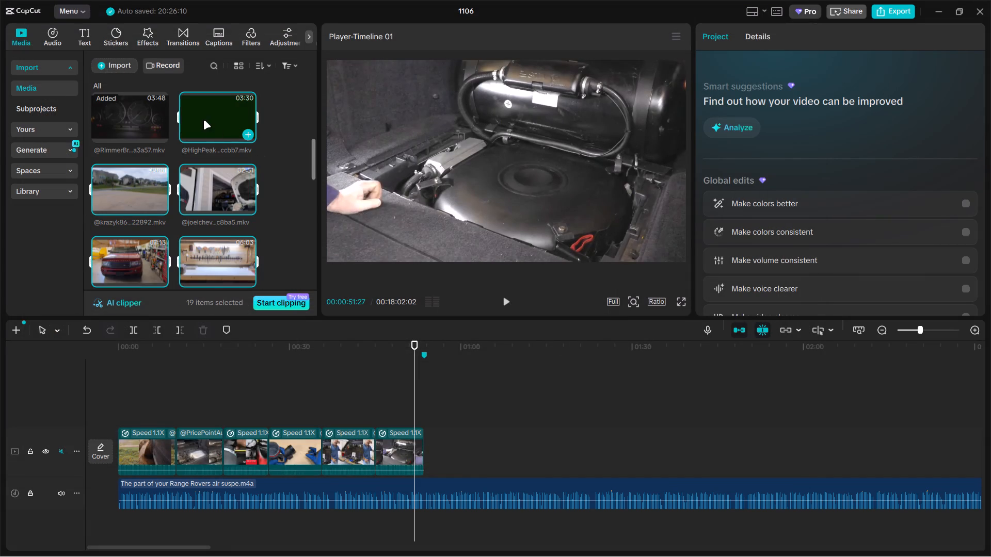
Append all the newly imported clips to the main video track, directly after the last intro clip at the marker.
drag(203, 121, 541, 438)
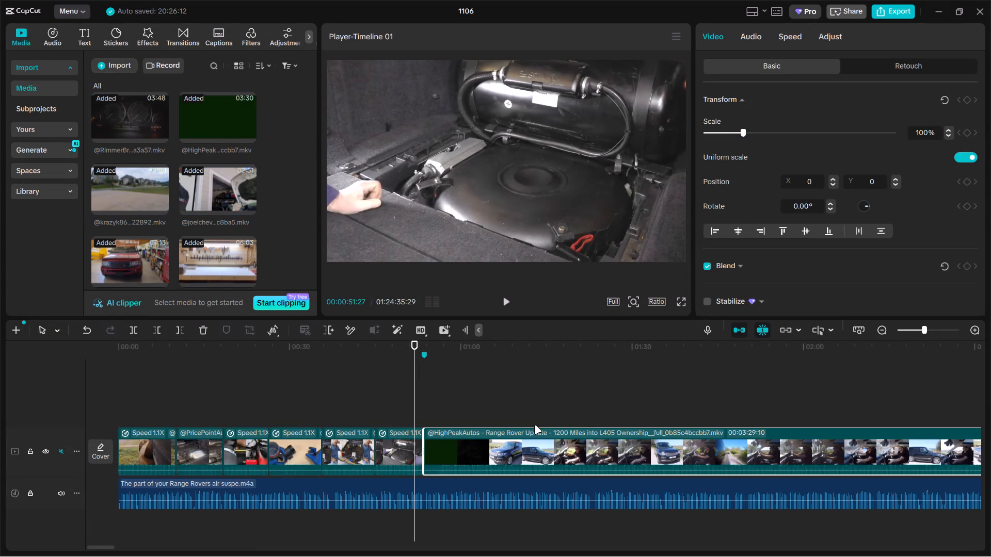
ctrl+scroll(534, 425, down, 20)
ctrl+scroll(534, 425, down, 6)
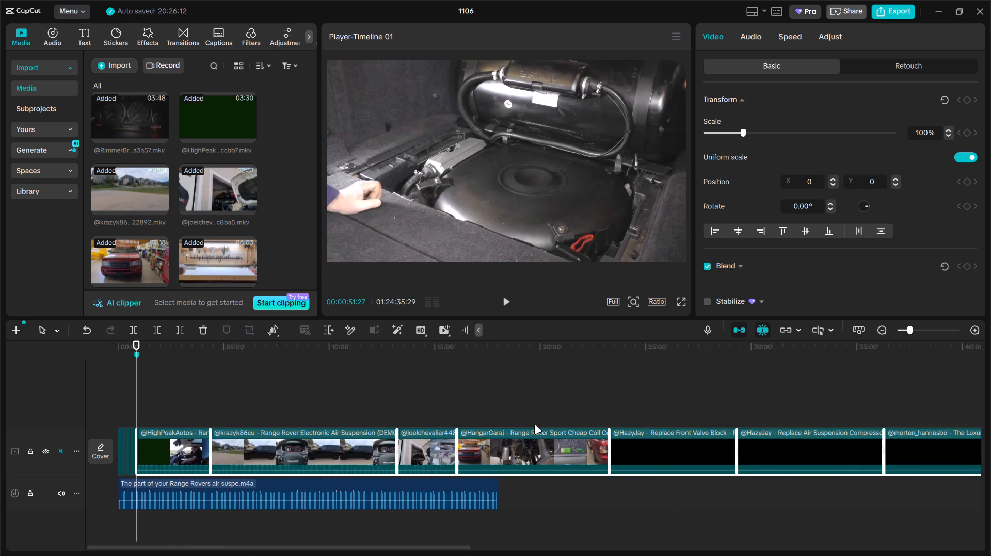
ctrl+scroll(534, 425, down, 1)
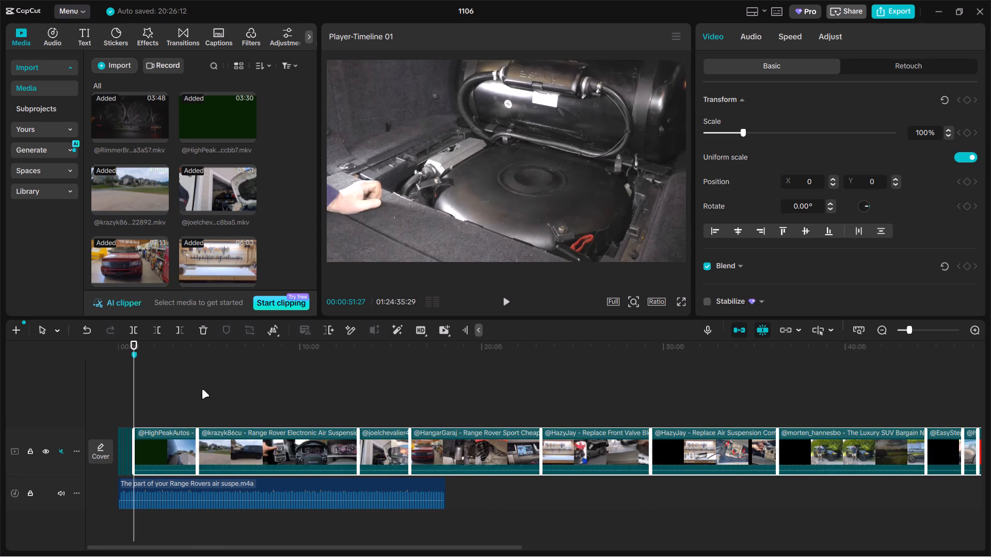
Skim the HighPeakAutos Range Rover Update clip after the marker for usable footage, stopping on the parked black Range Rover's front view.
ctrl+scroll(202, 389, up, 18)
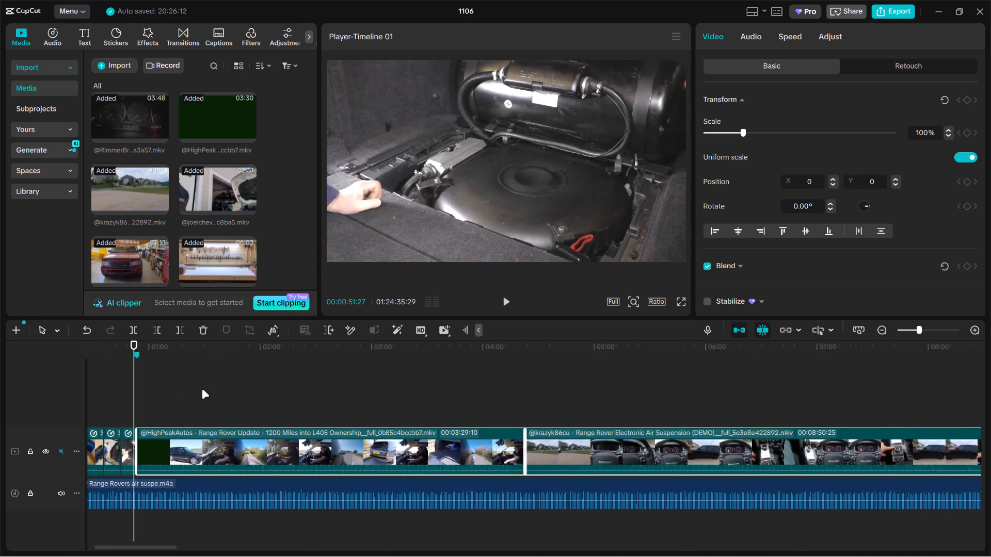
ctrl+scroll(202, 389, up, 11)
scroll(202, 389, up, 3)
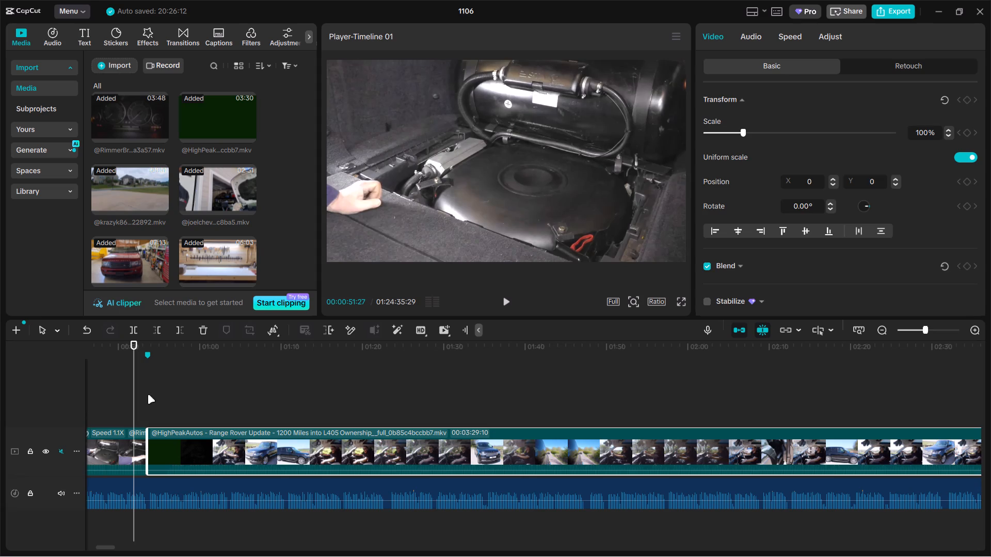
click(148, 395)
drag(148, 395, 160, 403)
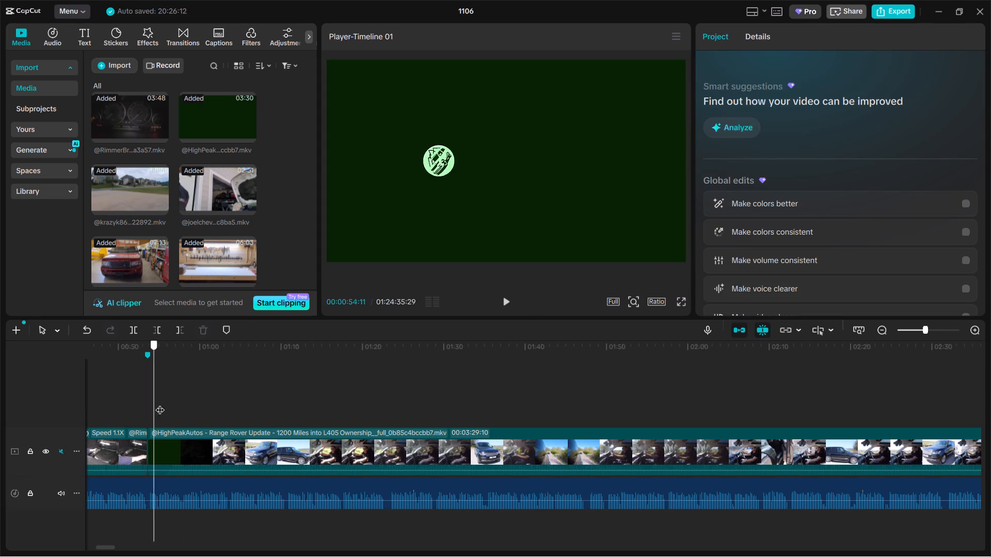
drag(160, 403, 630, 428)
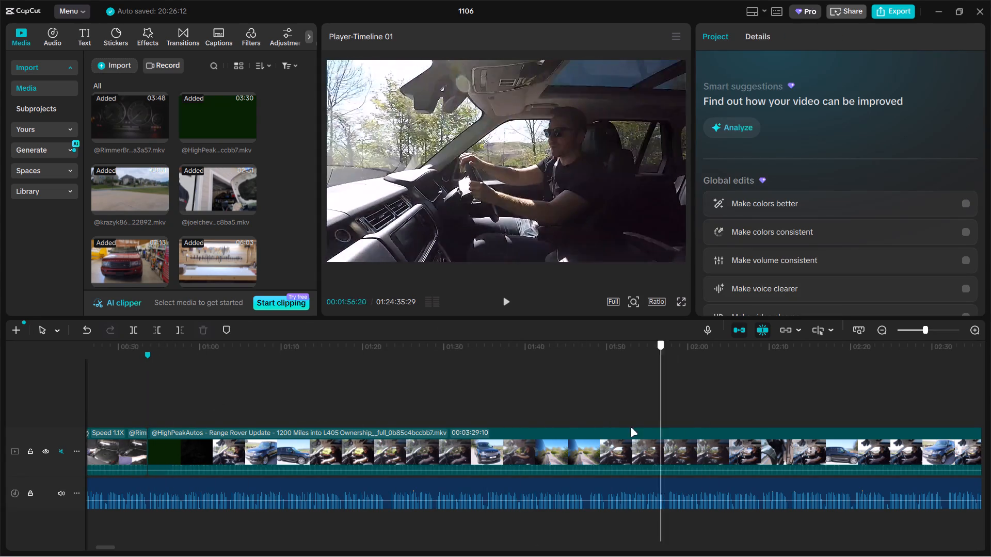
drag(630, 428, 526, 440)
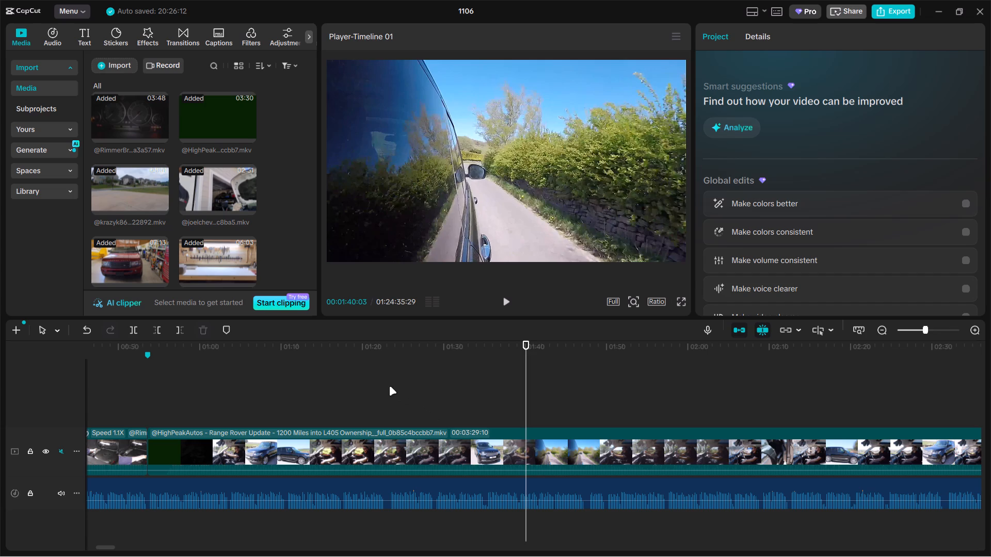
click(389, 386)
drag(389, 386, 185, 390)
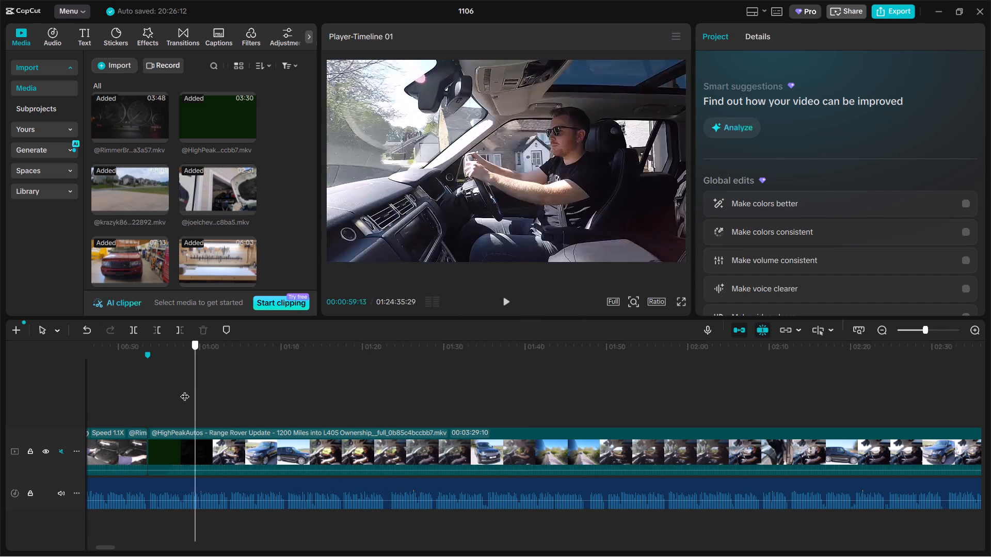
drag(185, 390, 478, 409)
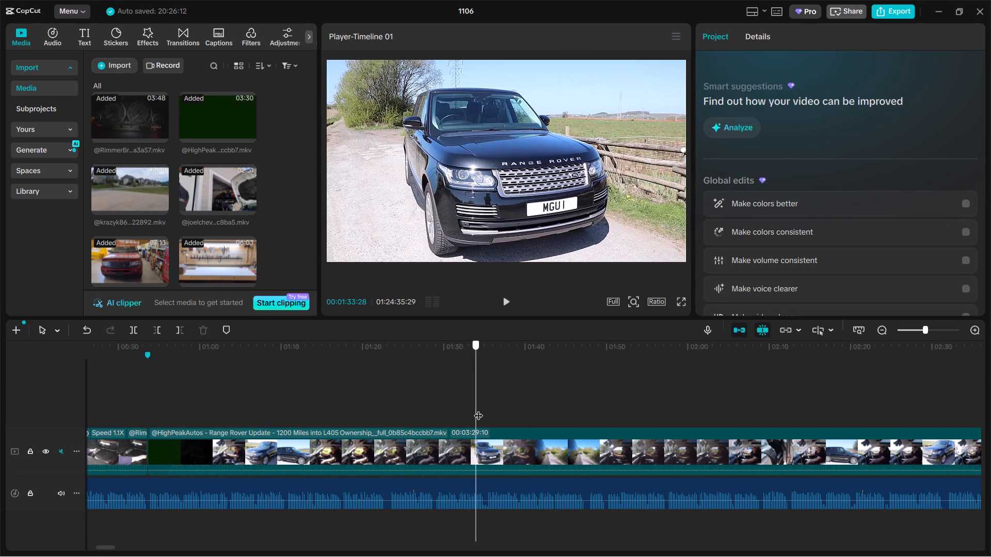
drag(478, 409, 480, 409)
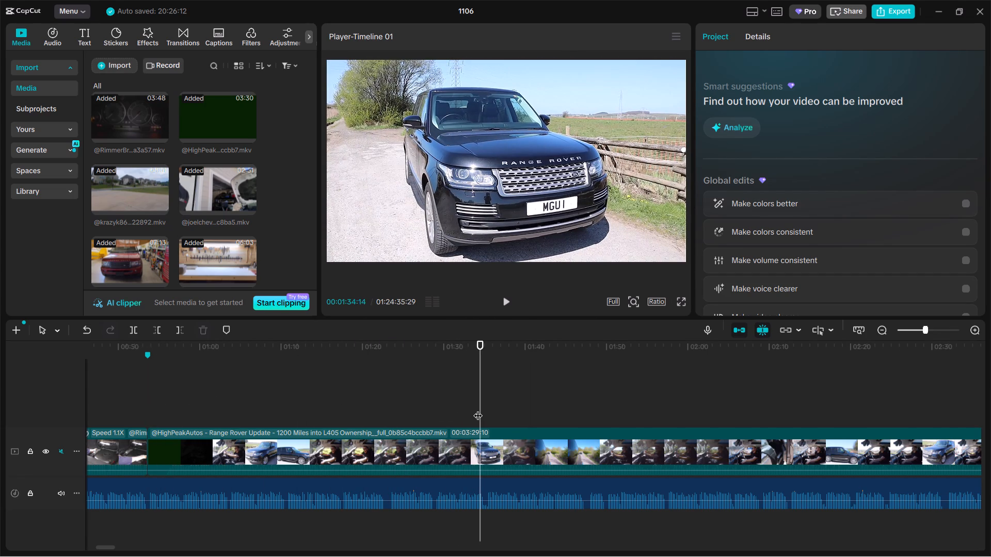
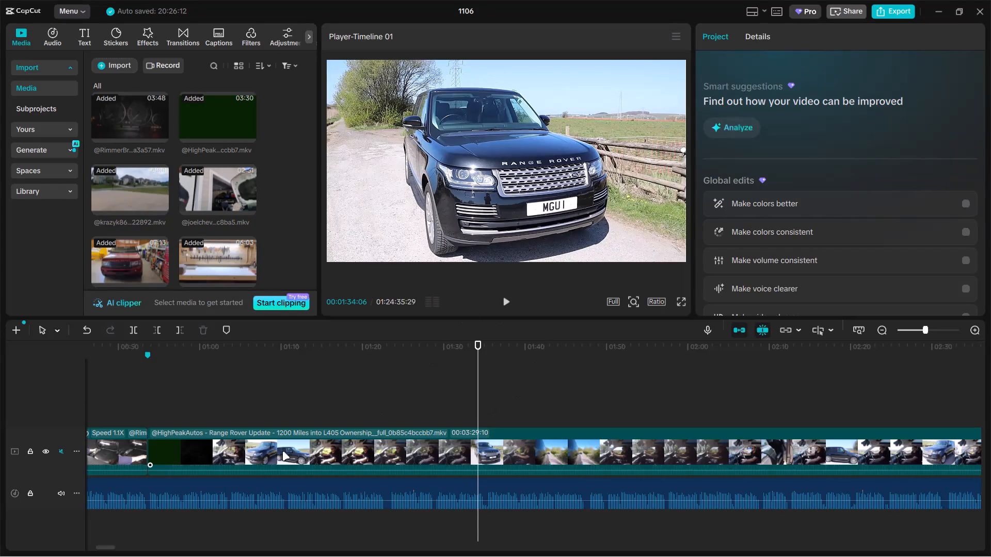
Skim the HighPeakAutos Range Rover Update clip further, checking its road-driving, cabin and parked-car shots for usable footage.
click(217, 407)
drag(217, 407, 481, 416)
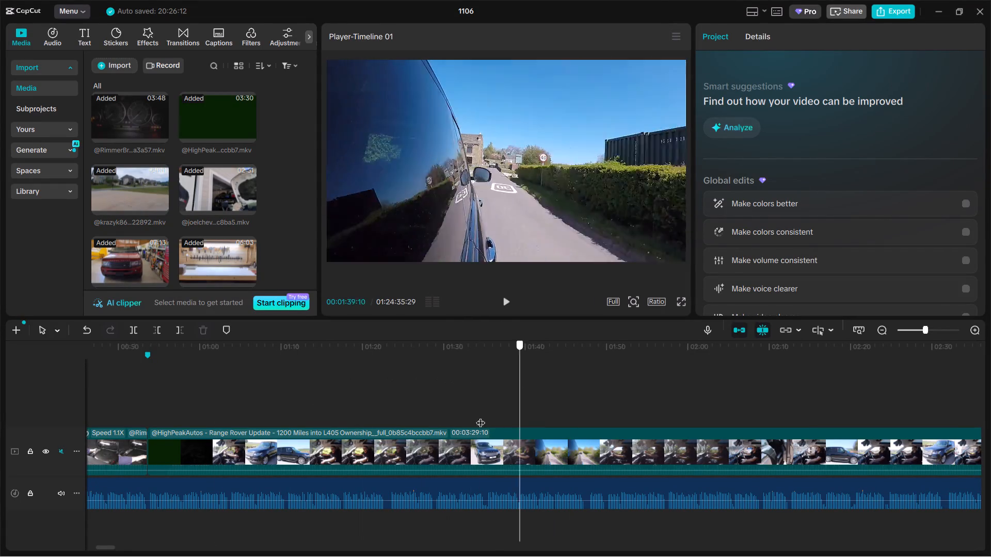
drag(481, 416, 397, 421)
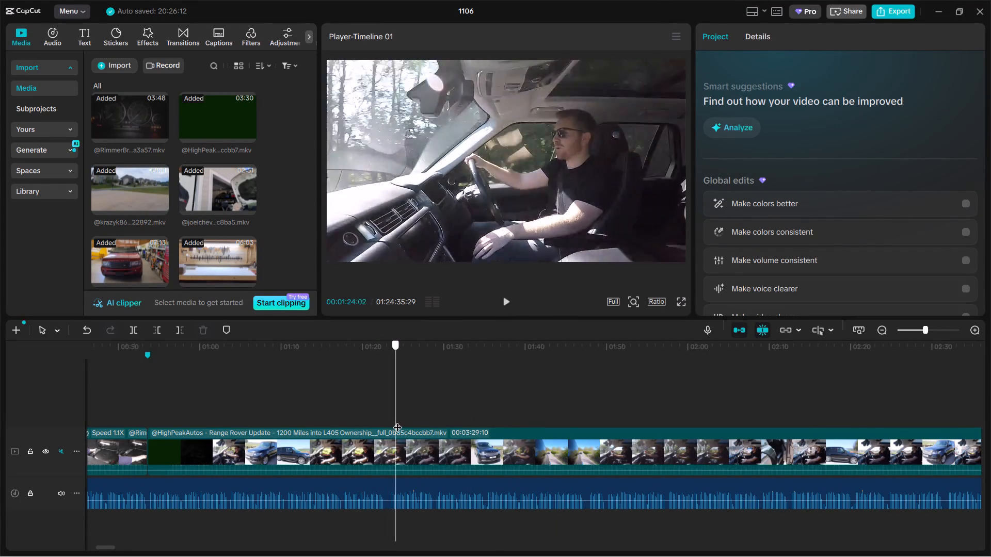
drag(397, 421, 788, 431)
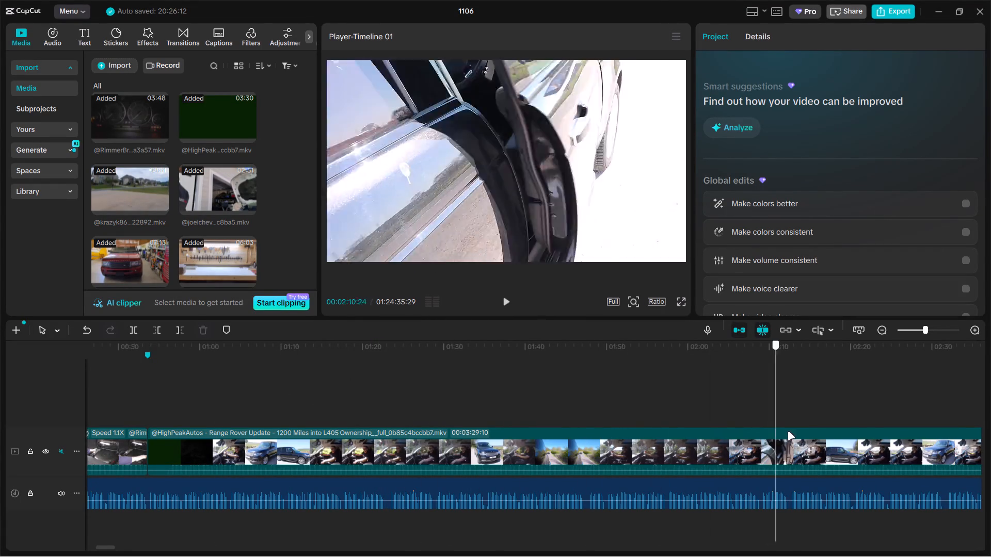
drag(788, 431, 644, 447)
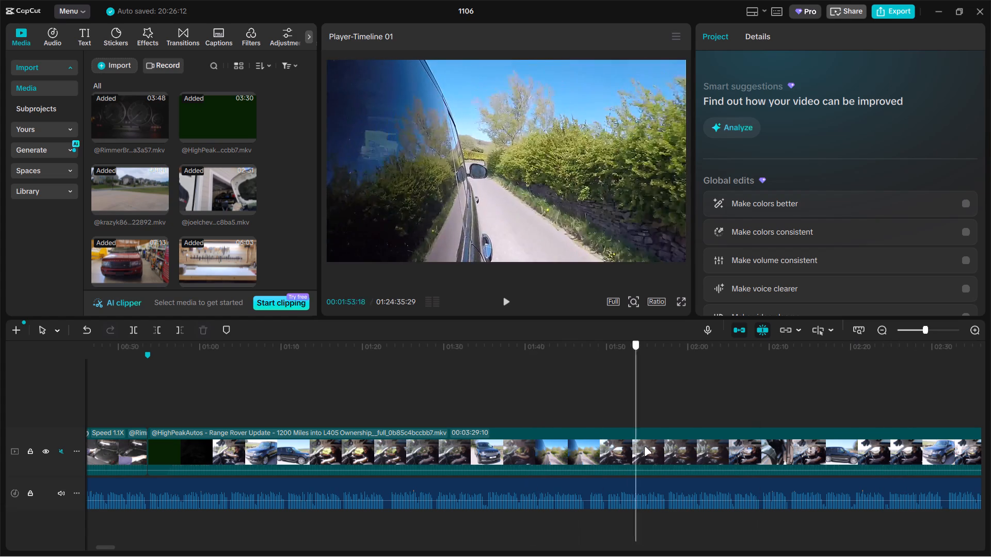
drag(644, 447, 667, 367)
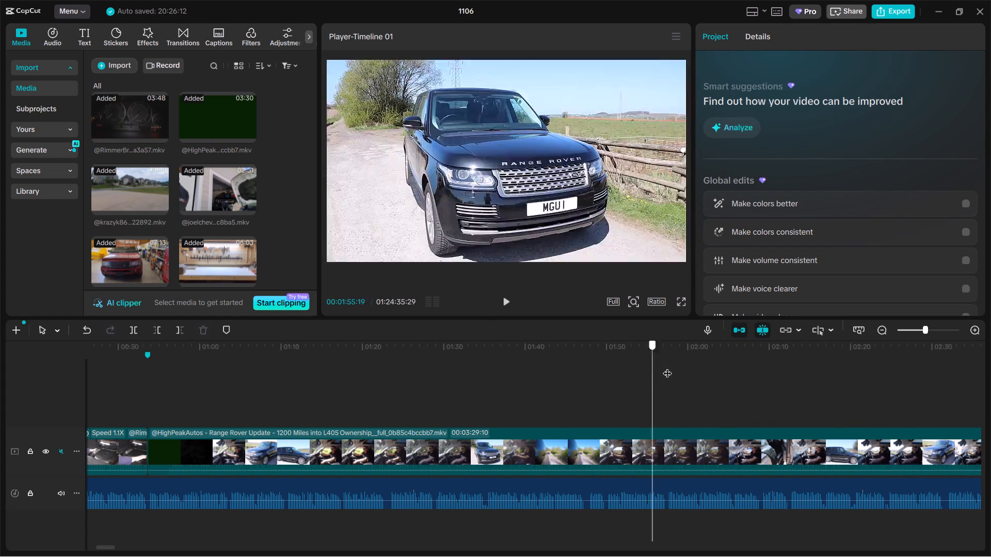
drag(667, 367, 584, 412)
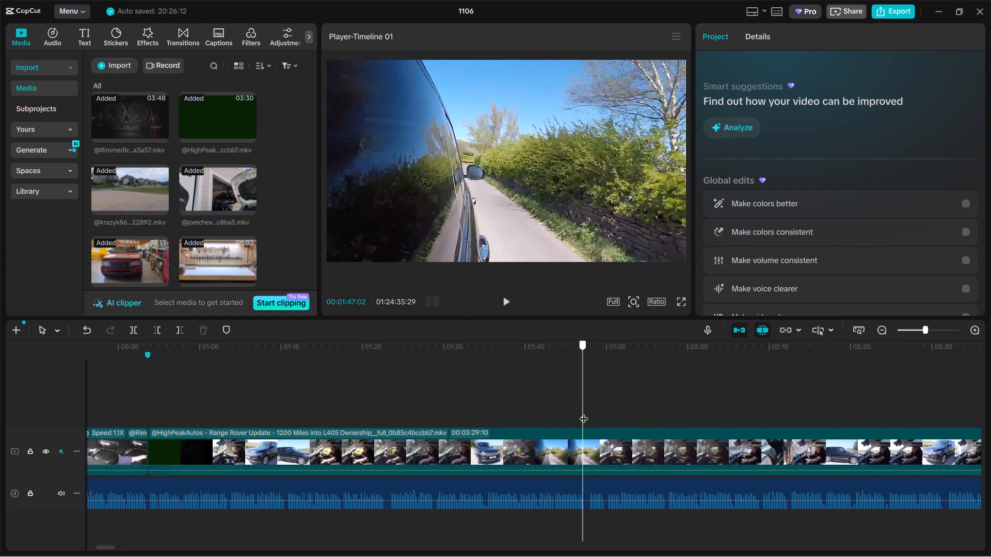
drag(584, 412, 629, 392)
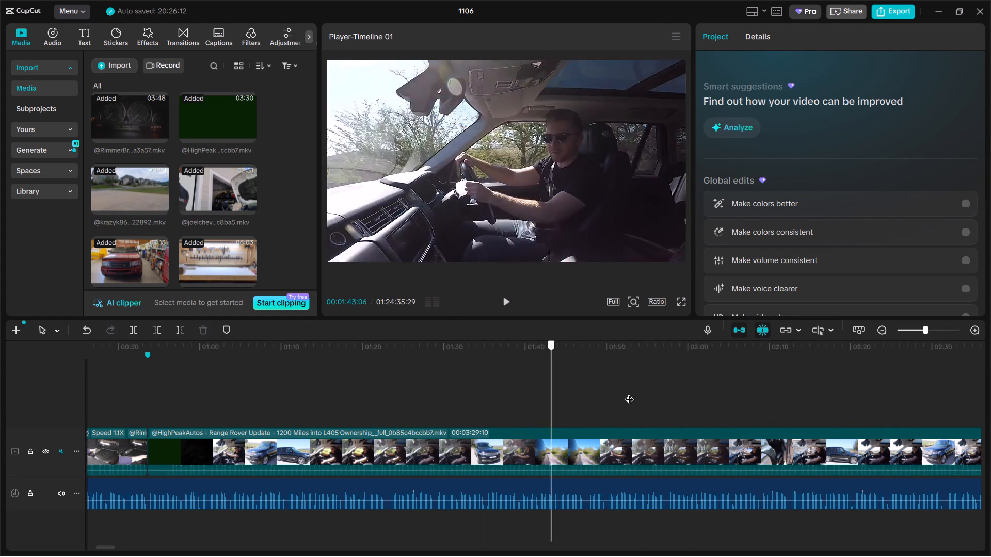
drag(629, 392, 524, 421)
double_click(516, 419)
triple_click(574, 447)
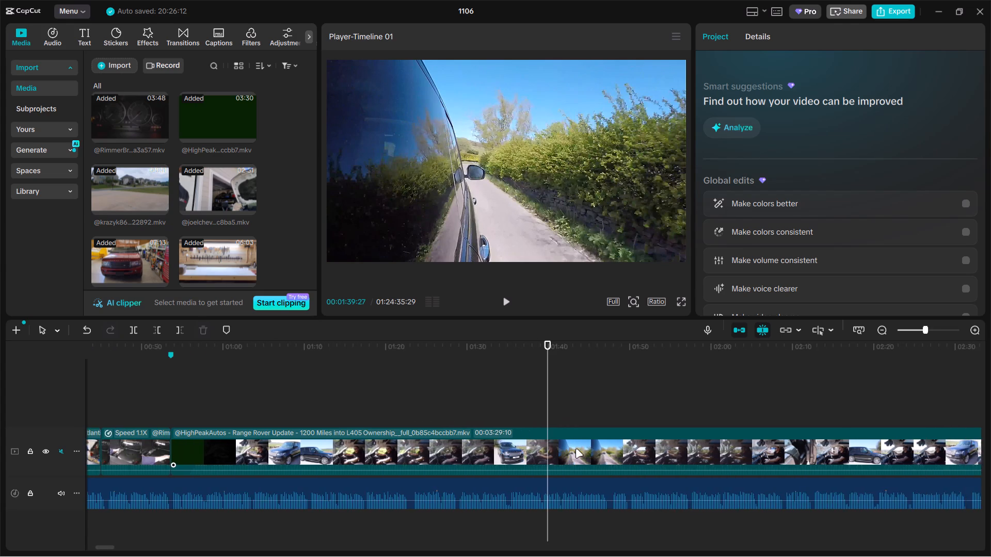
double_click(576, 449)
drag(599, 429, 589, 422)
drag(588, 420, 594, 419)
drag(594, 421, 594, 430)
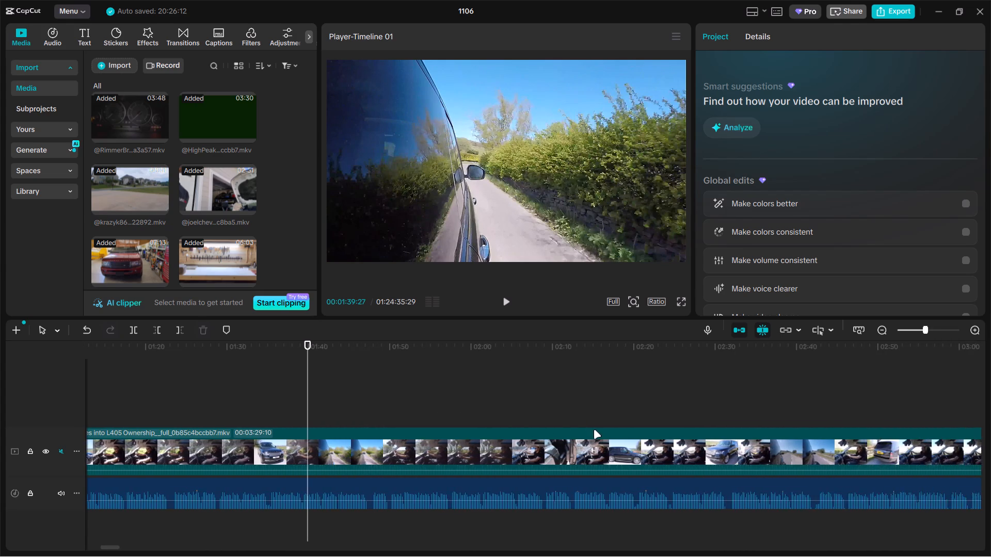
drag(594, 430, 589, 430)
click(589, 429)
drag(591, 428, 588, 423)
drag(586, 422, 586, 416)
click(586, 415)
drag(587, 415, 588, 419)
click(588, 420)
double_click(589, 416)
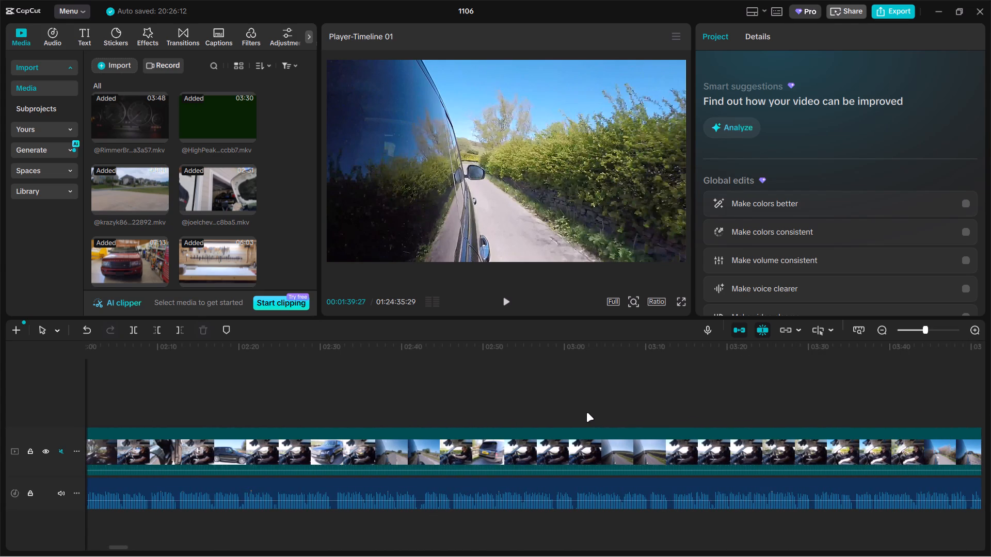
Skim all the imported folder 01 clips across the whole timeline, stopping on the krazyk86cu clip's steering wheel and instrument cluster shot.
ctrl+scroll(584, 408, down, 3)
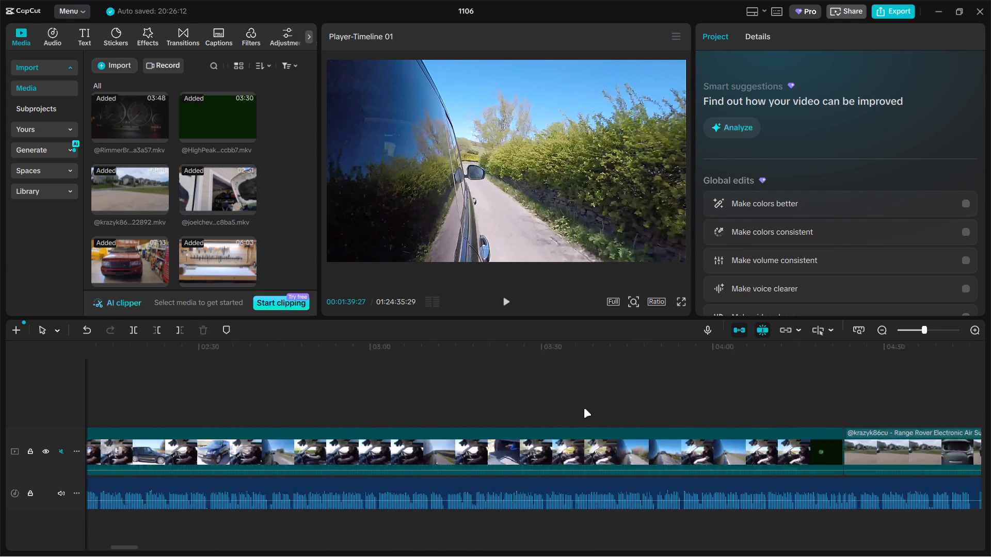
ctrl+scroll(584, 408, down, 17)
ctrl+scroll(579, 408, down, 5)
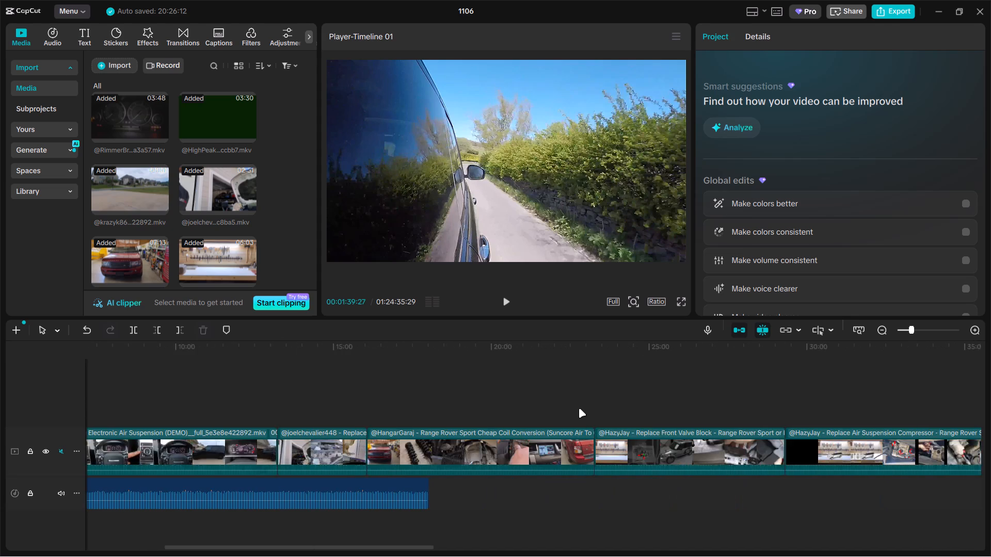
ctrl+scroll(579, 408, down, 10)
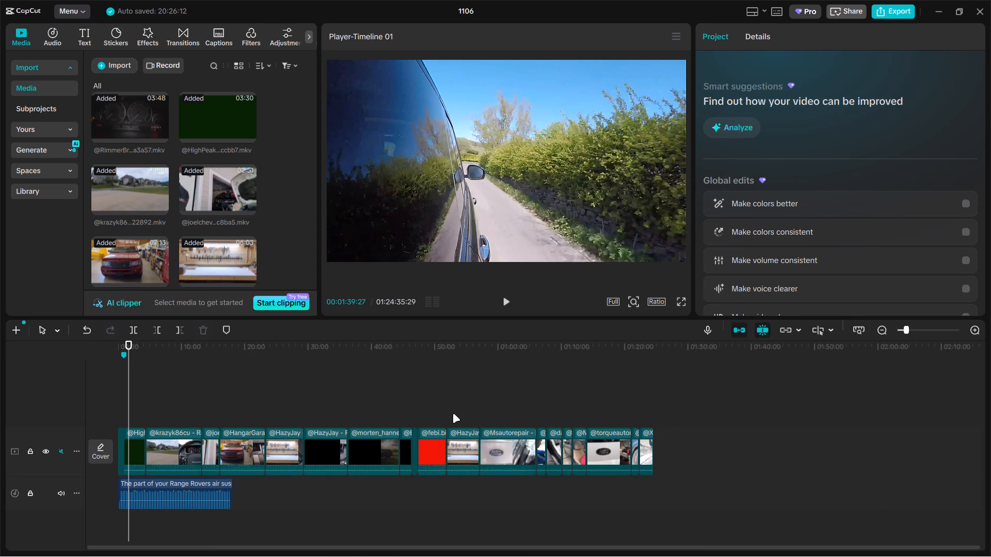
click(490, 409)
drag(490, 409, 656, 427)
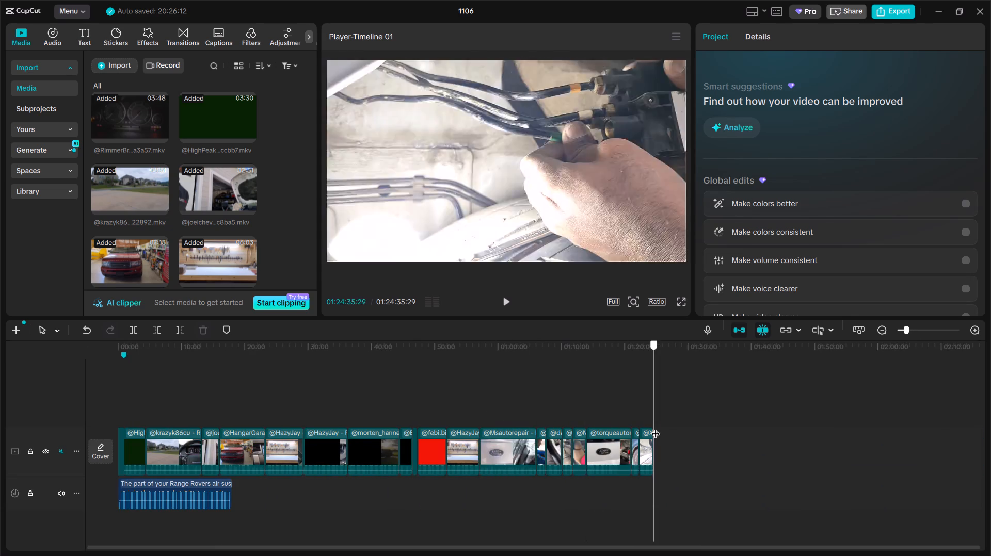
drag(656, 427, 422, 437)
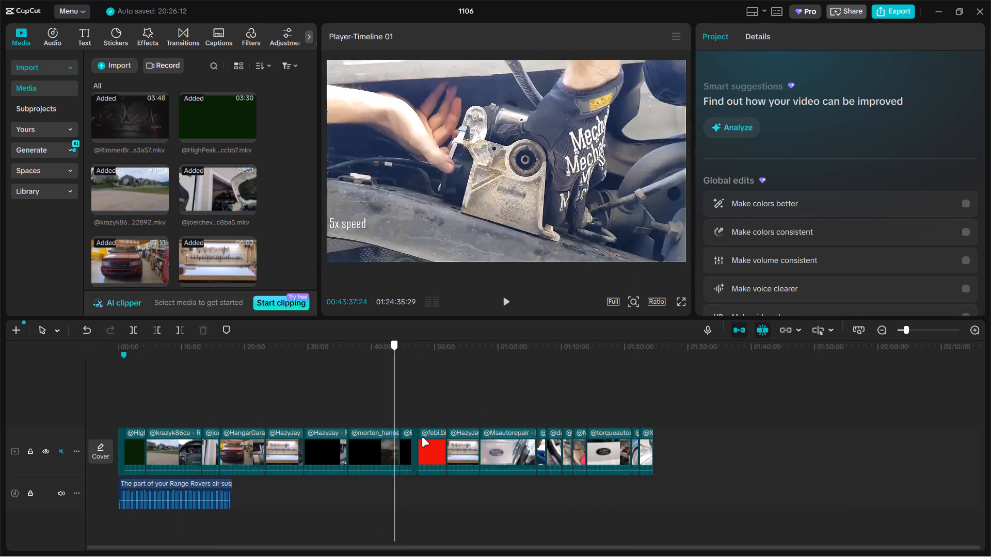
drag(422, 437, 649, 436)
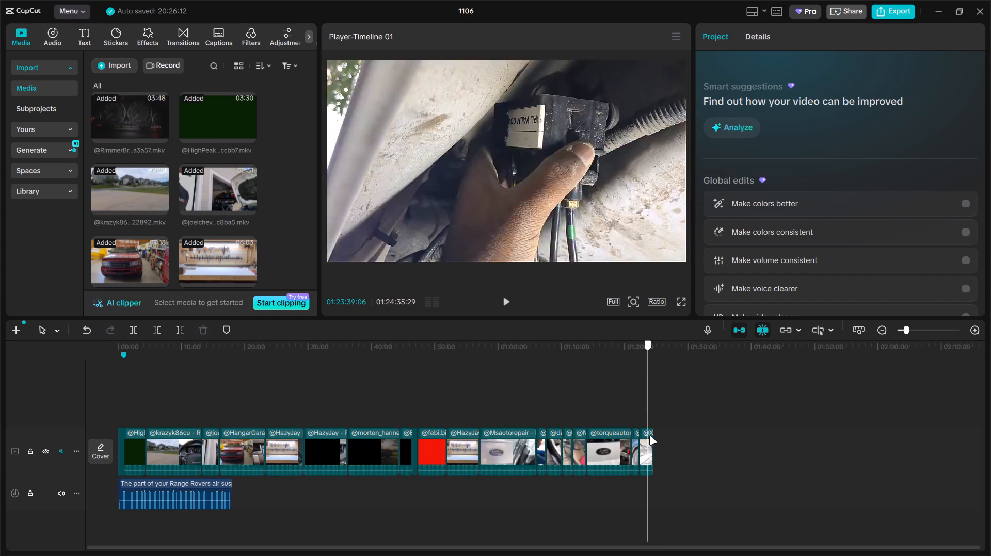
drag(649, 436, 133, 421)
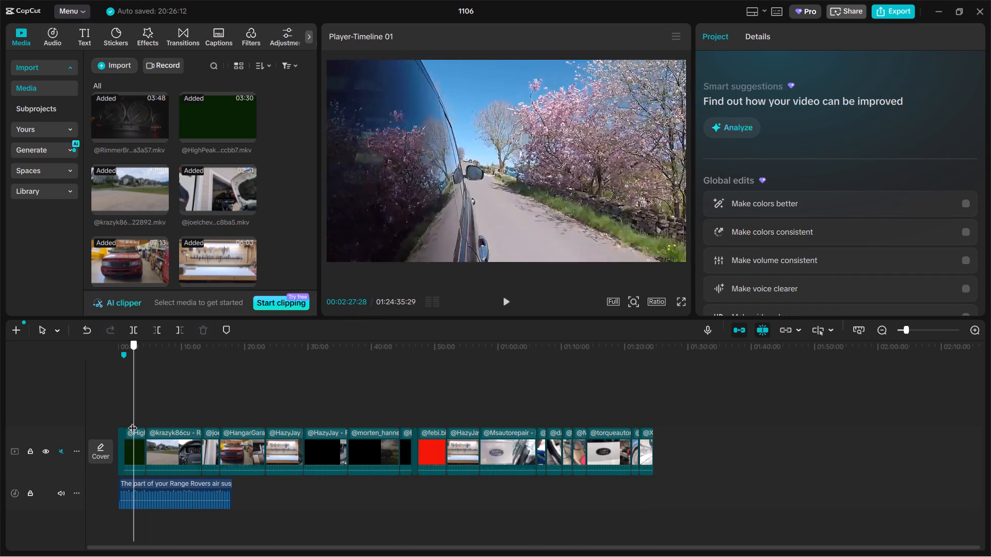
drag(133, 421, 626, 427)
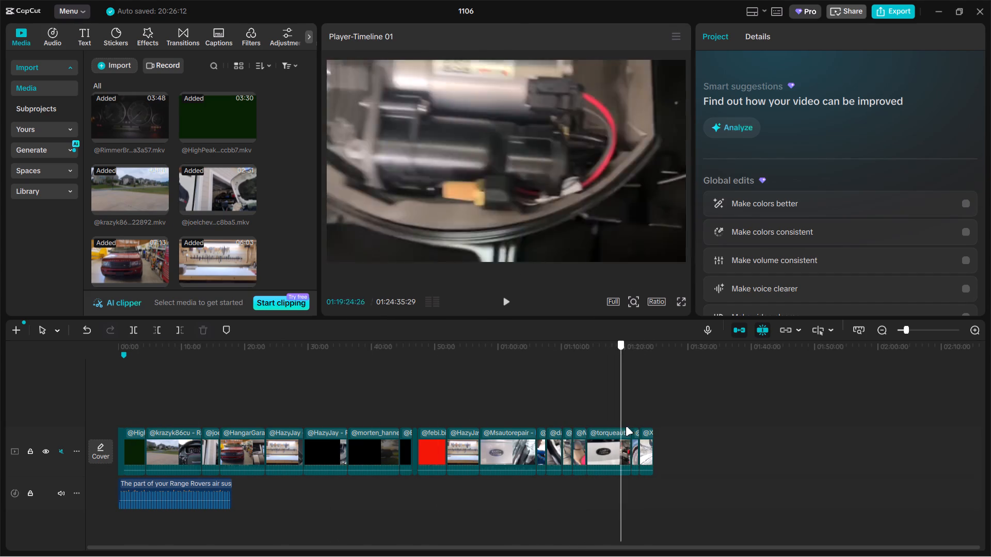
drag(626, 427, 164, 420)
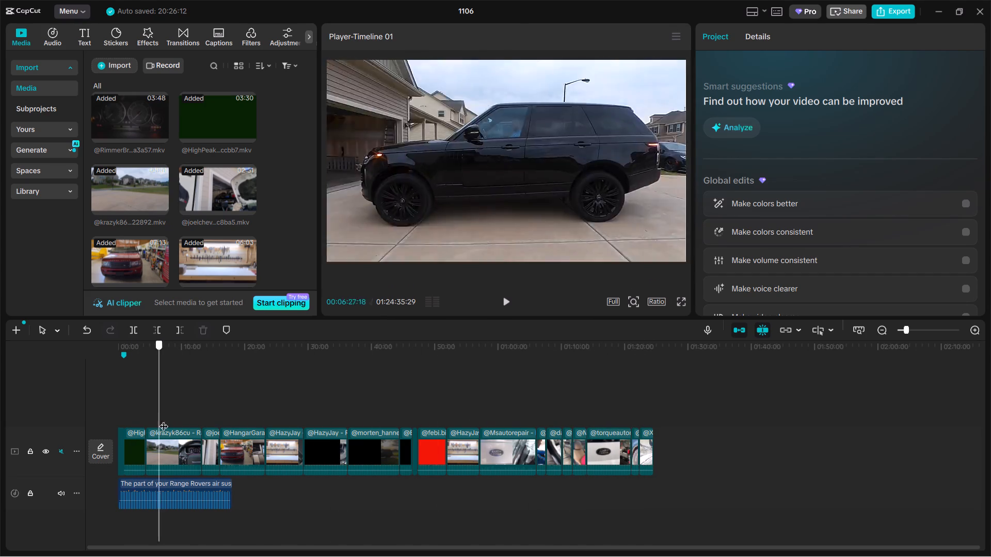
drag(164, 420, 590, 419)
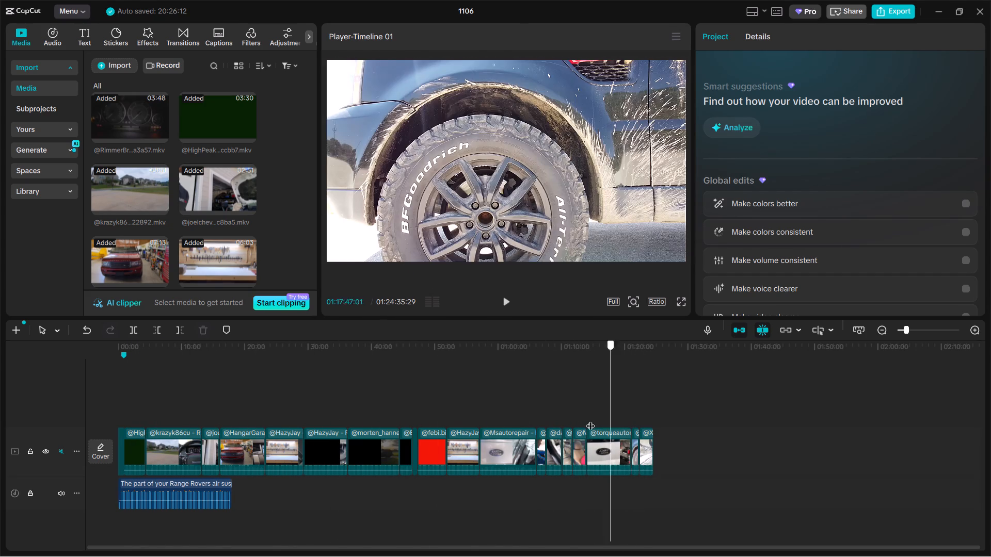
drag(590, 419, 174, 411)
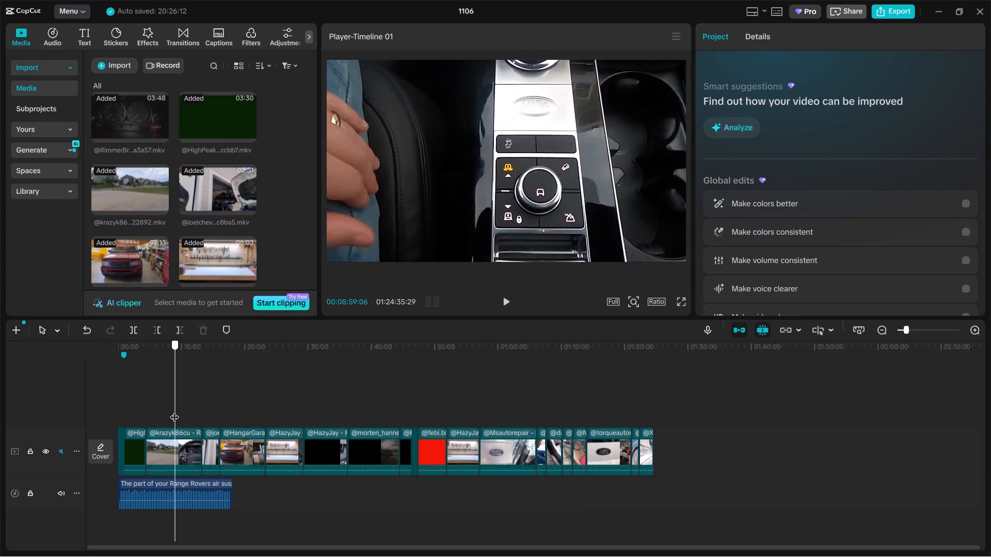
drag(174, 411, 167, 415)
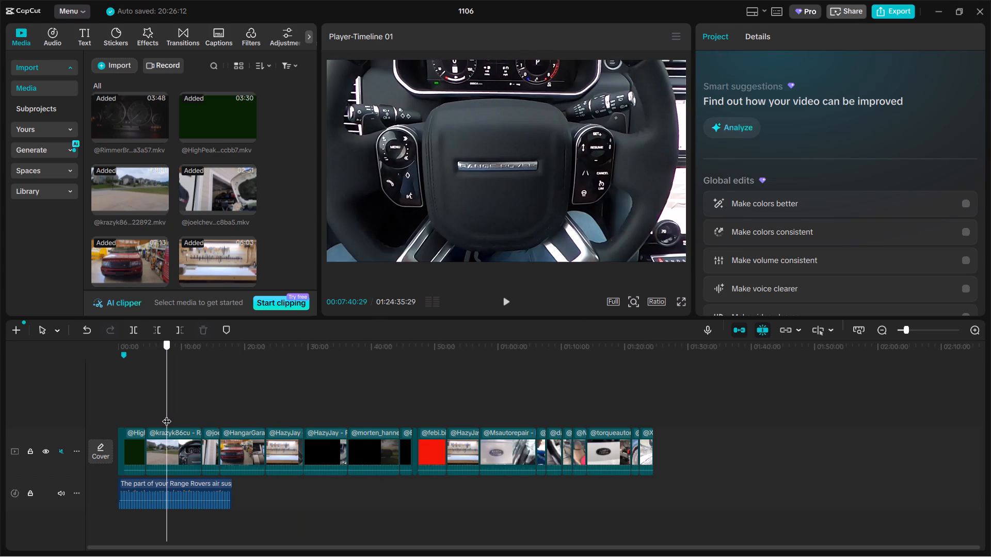
drag(167, 415, 164, 416)
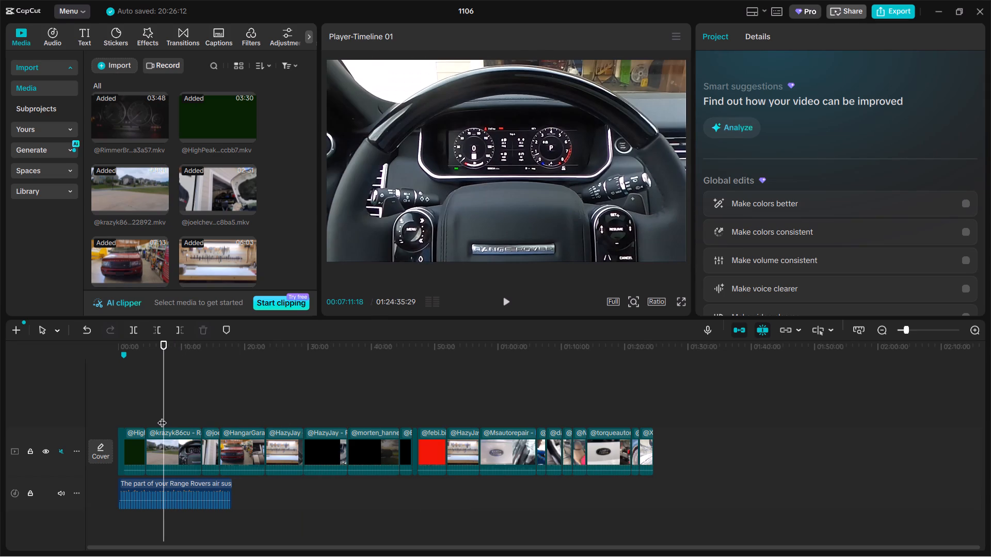
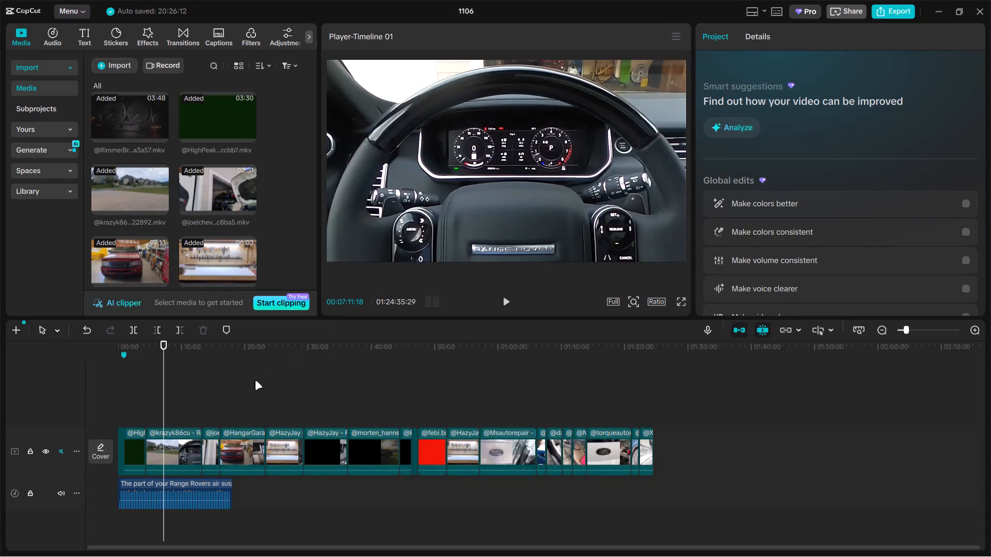
click(199, 398)
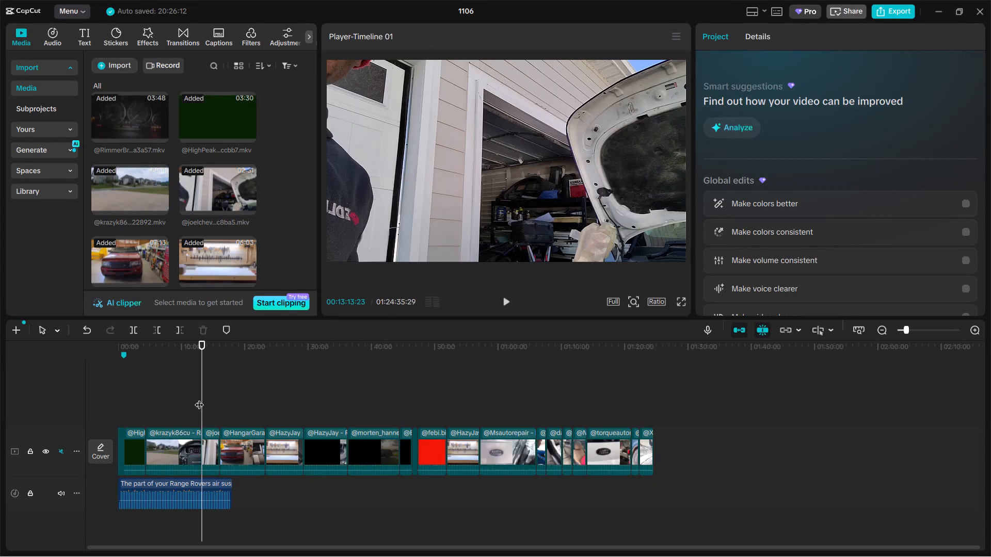
ctrl+scroll(199, 398, up, 5)
ctrl+drag(199, 398, 151, 414)
ctrl+scroll(151, 414, up, 8)
click(177, 399)
drag(177, 399, 835, 407)
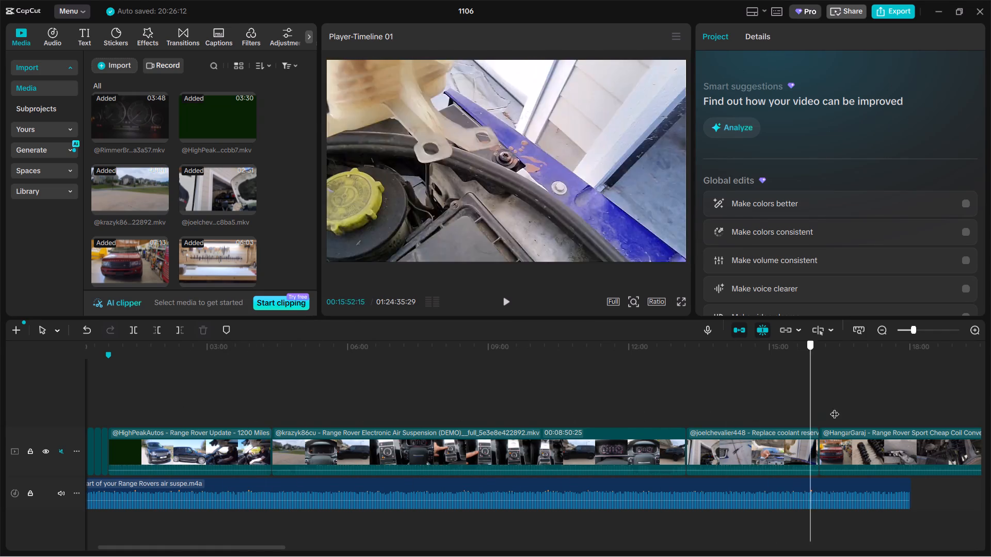
drag(835, 407, 510, 418)
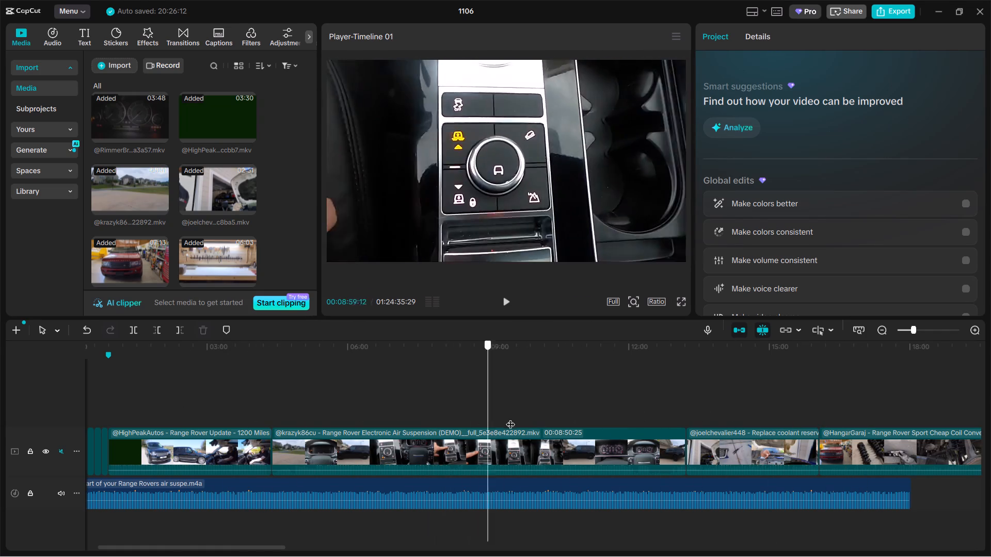
drag(510, 418, 367, 399)
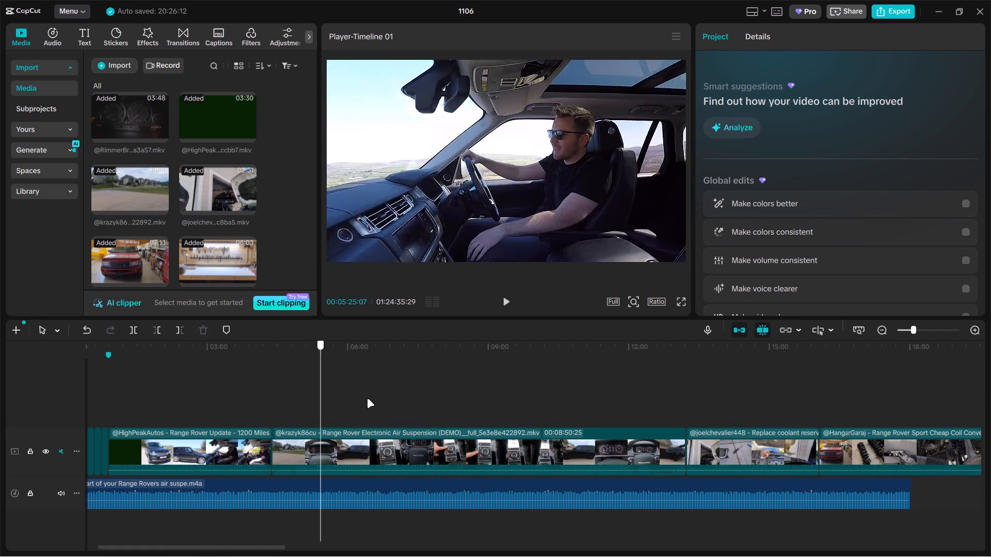
drag(367, 399, 635, 411)
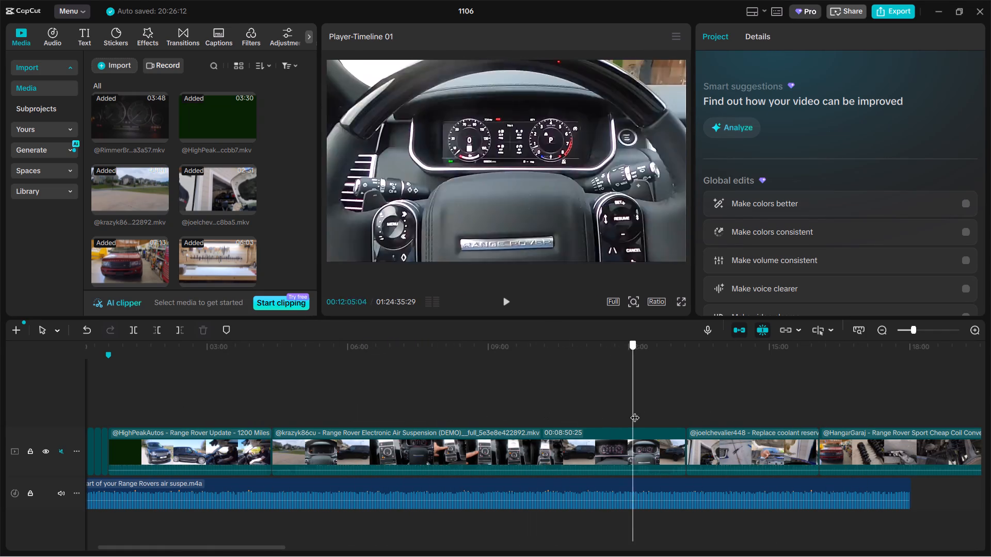
drag(635, 411, 729, 411)
Skim the later febi.bilstein and HazyJay clips for air compressor and valve block footage, returning to the krazyk86cu suspension controls.
drag(624, 448, 417, 472)
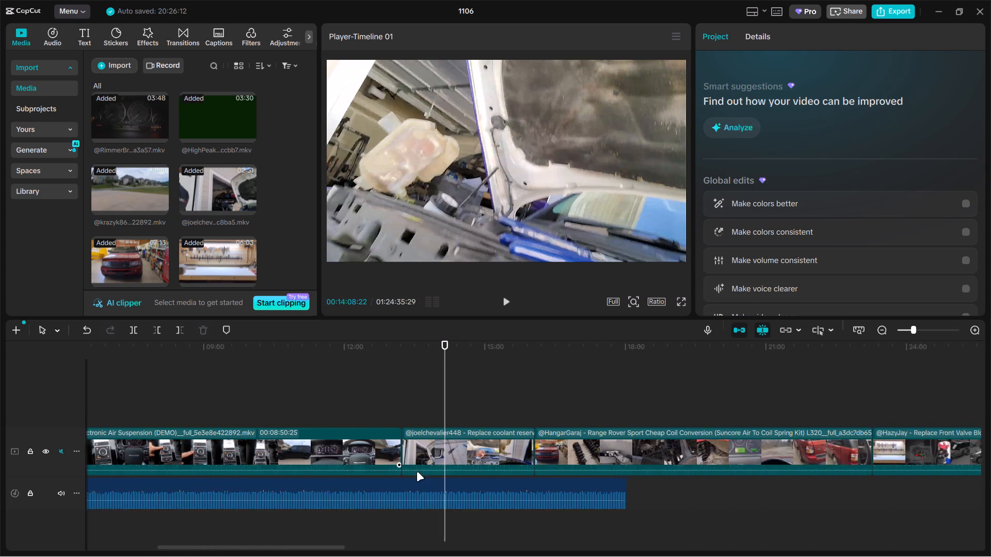
drag(417, 472, 412, 406)
click(394, 414)
triple_click(409, 406)
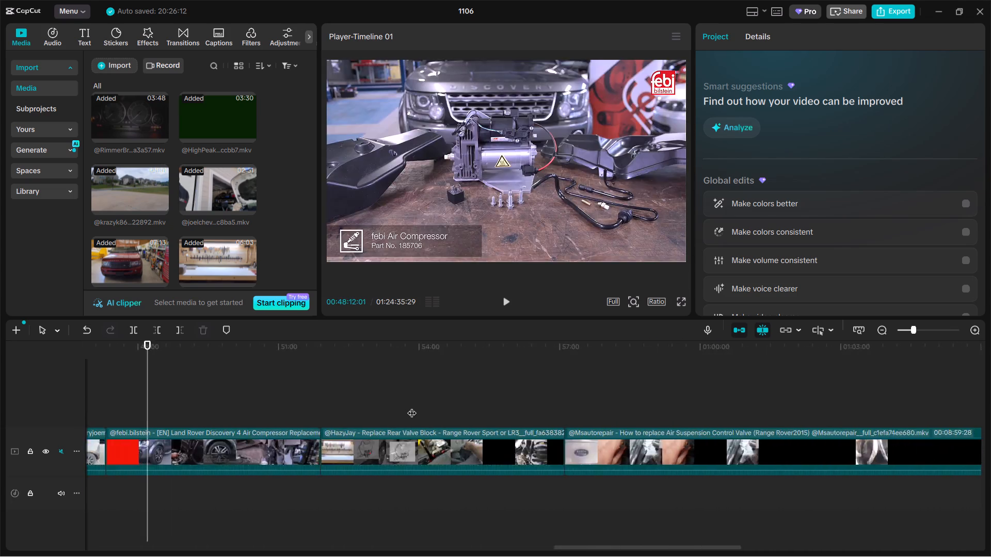
drag(412, 406, 403, 377)
drag(385, 376, 412, 369)
click(412, 369)
click(412, 369)
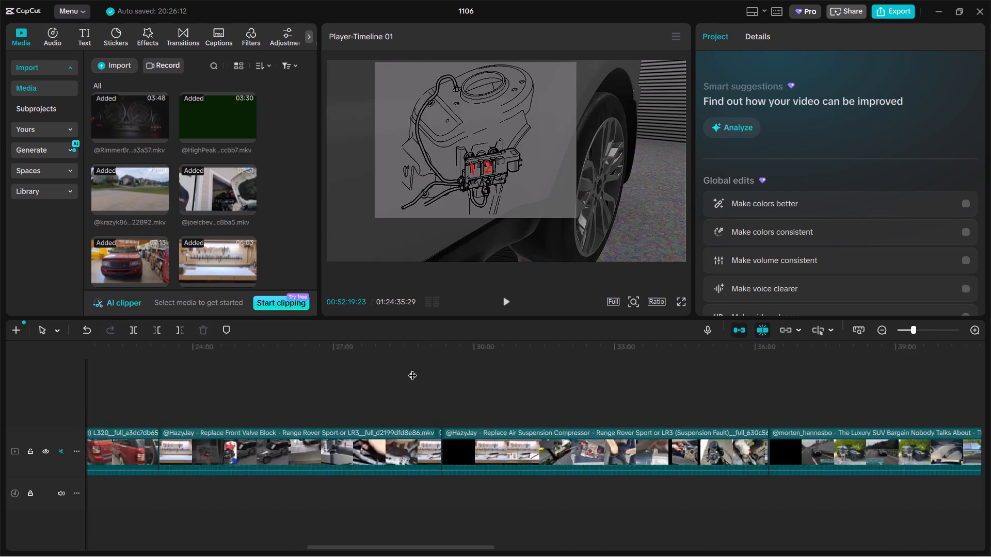
drag(412, 369, 367, 357)
click(418, 358)
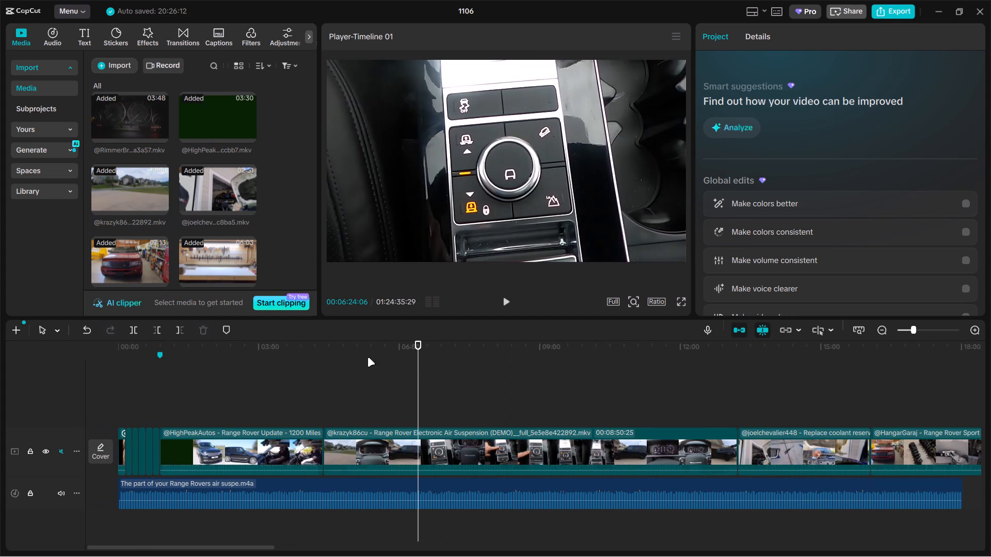
drag(367, 357, 209, 357)
click(123, 396)
drag(123, 396, 116, 396)
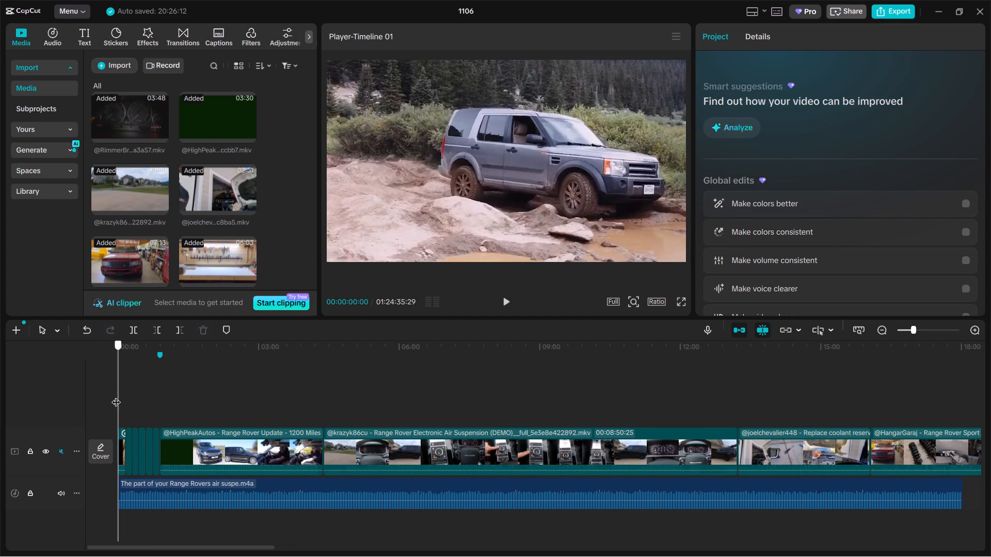
drag(116, 396, 127, 395)
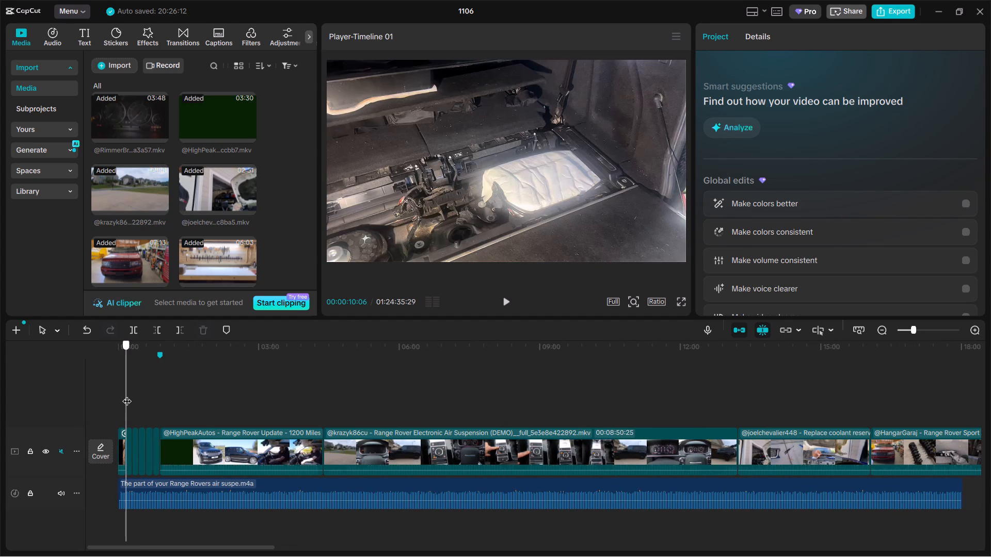
drag(127, 395, 330, 418)
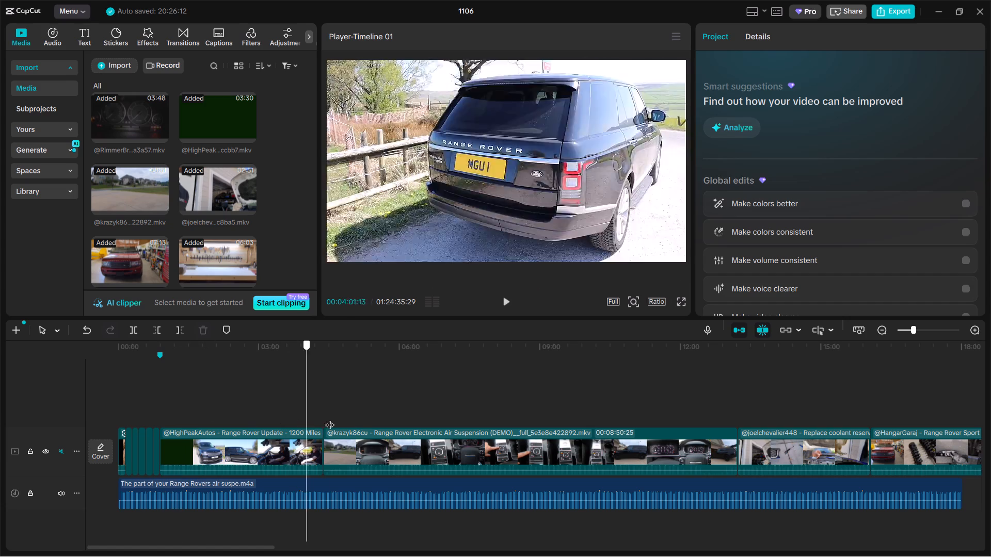
drag(330, 418, 553, 440)
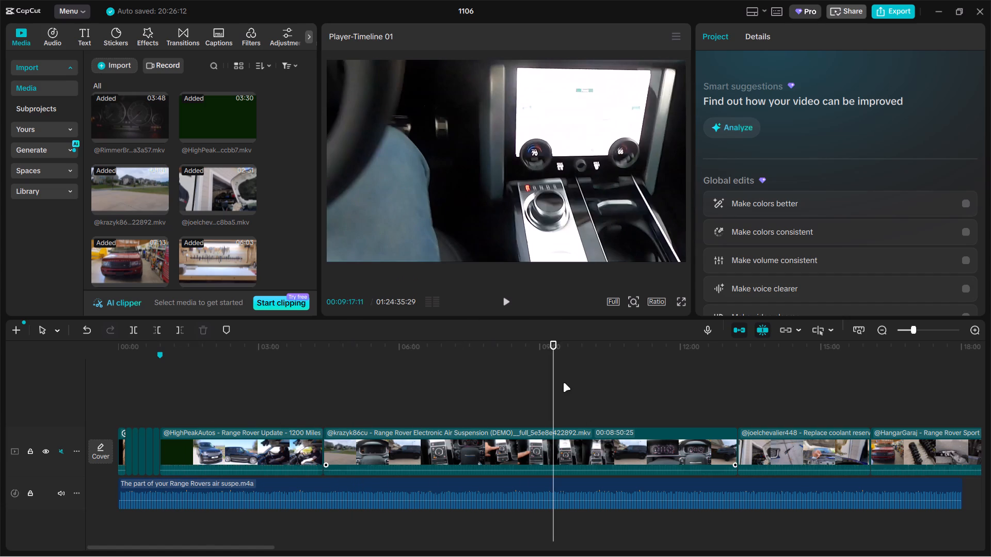
click(560, 383)
drag(560, 384, 576, 385)
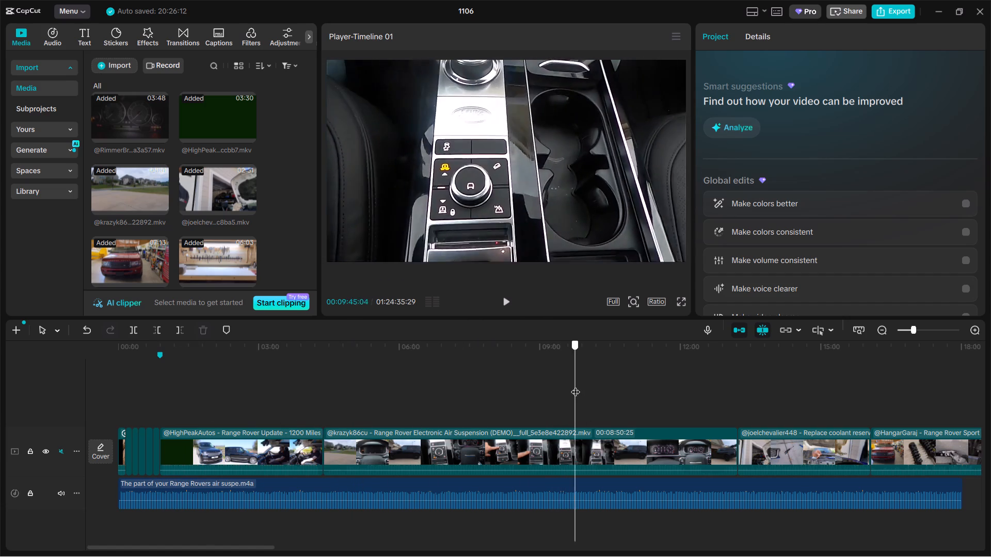
drag(576, 385, 718, 392)
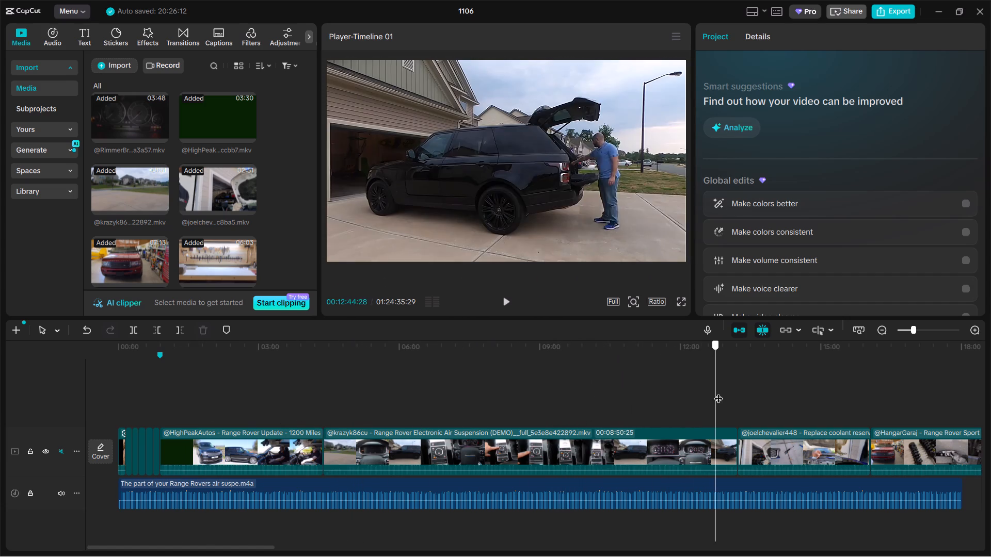
drag(718, 392, 322, 414)
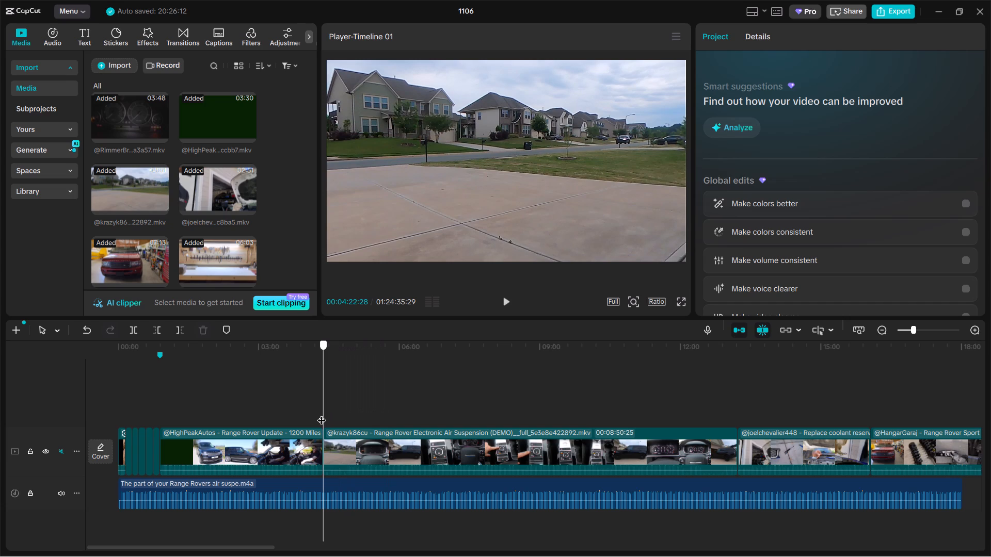
drag(322, 414, 327, 412)
drag(327, 412, 321, 413)
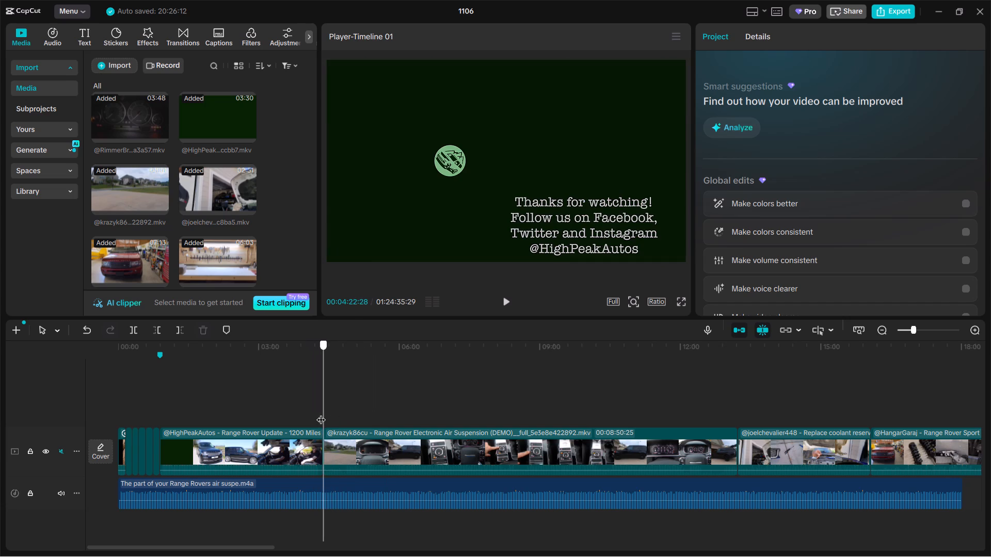
drag(321, 413, 530, 439)
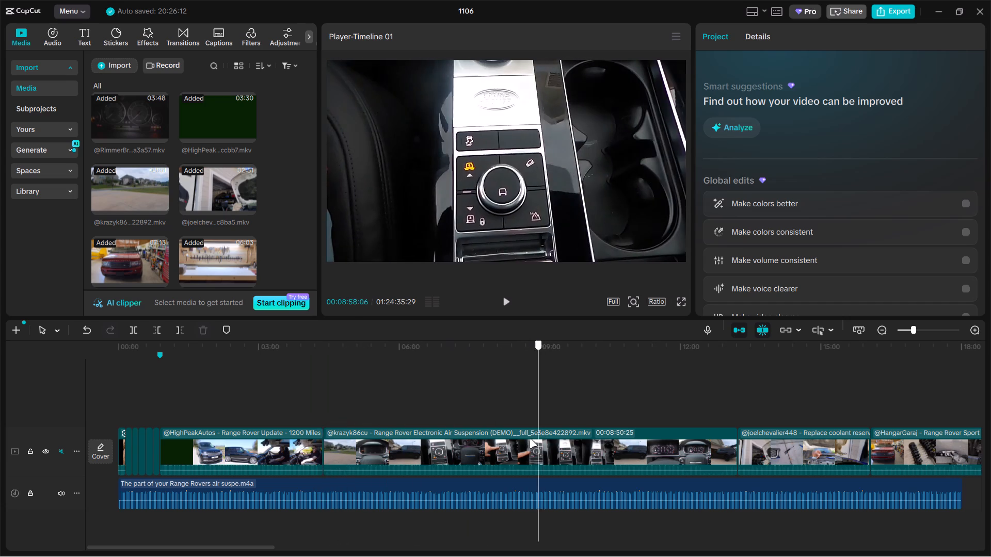
drag(530, 439, 179, 440)
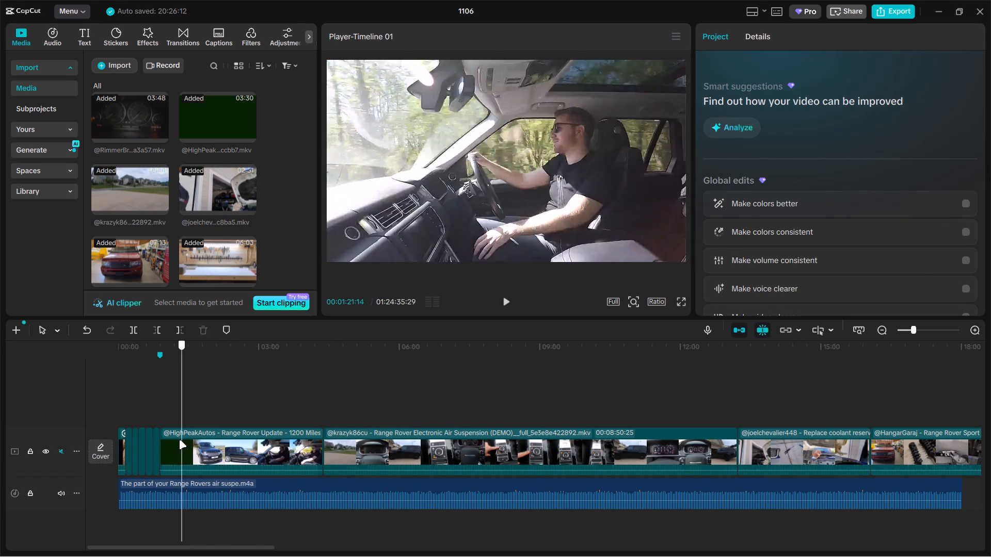
drag(179, 440, 237, 420)
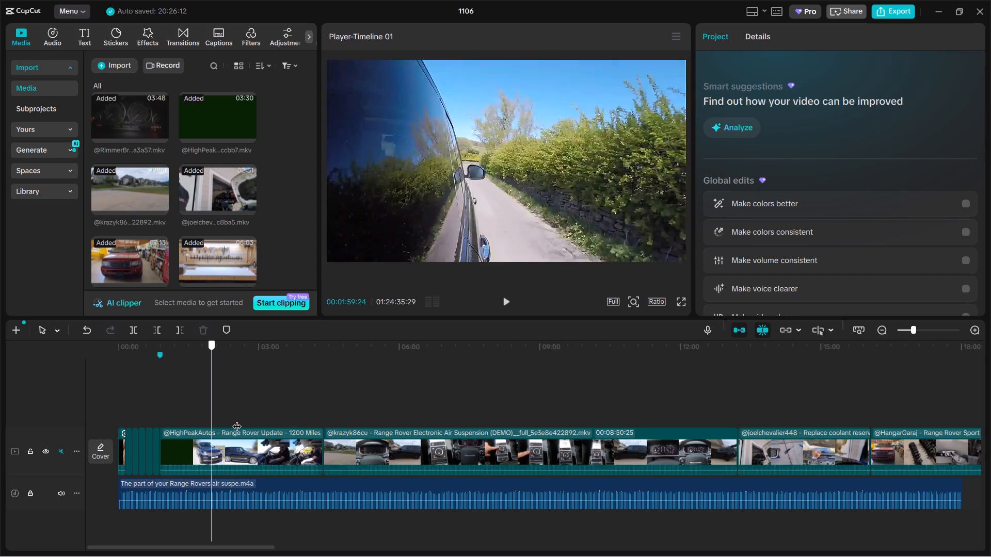
drag(237, 420, 613, 438)
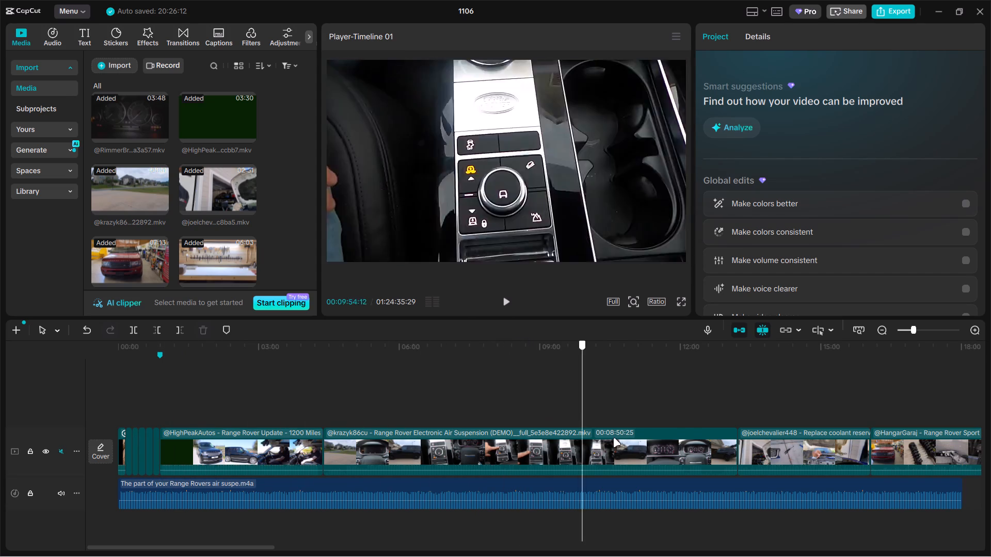
drag(613, 438, 405, 445)
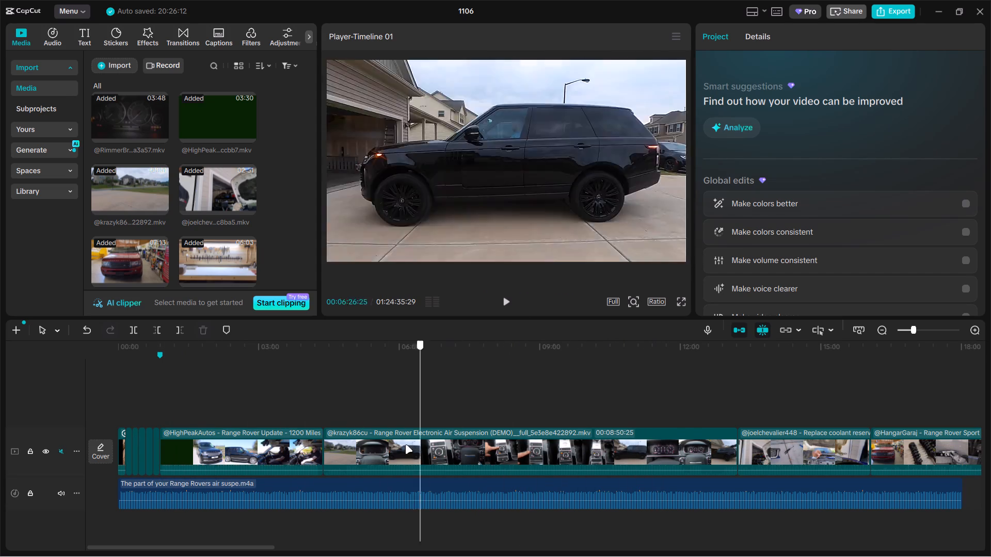
drag(405, 445, 431, 426)
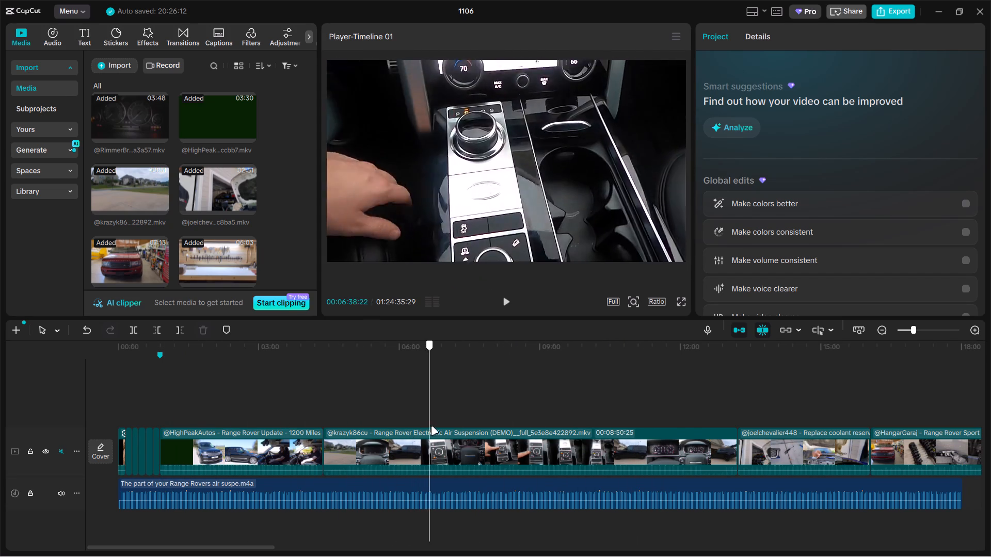
drag(431, 426, 371, 447)
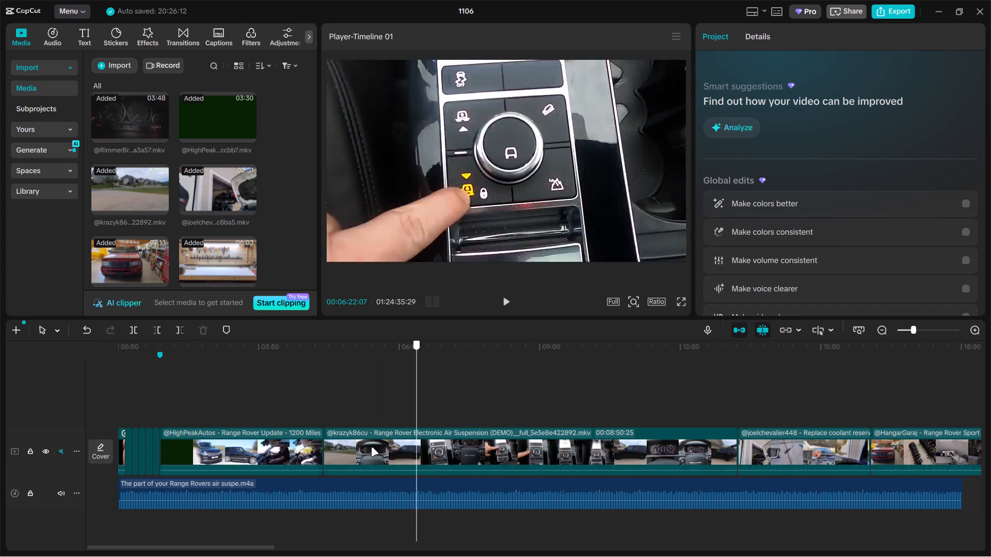
drag(371, 447, 268, 448)
Skim the HighPeakAutos clip backwards from about 02:57 to 01:37, checking the driver shots and the roadside view near 01:41.
double_click(215, 393)
drag(215, 393, 259, 398)
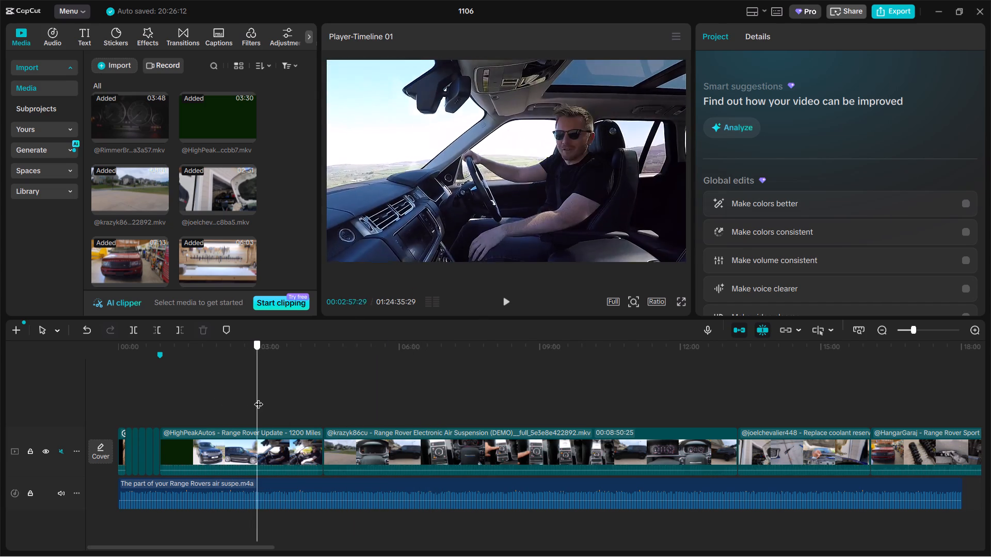
drag(259, 398, 228, 414)
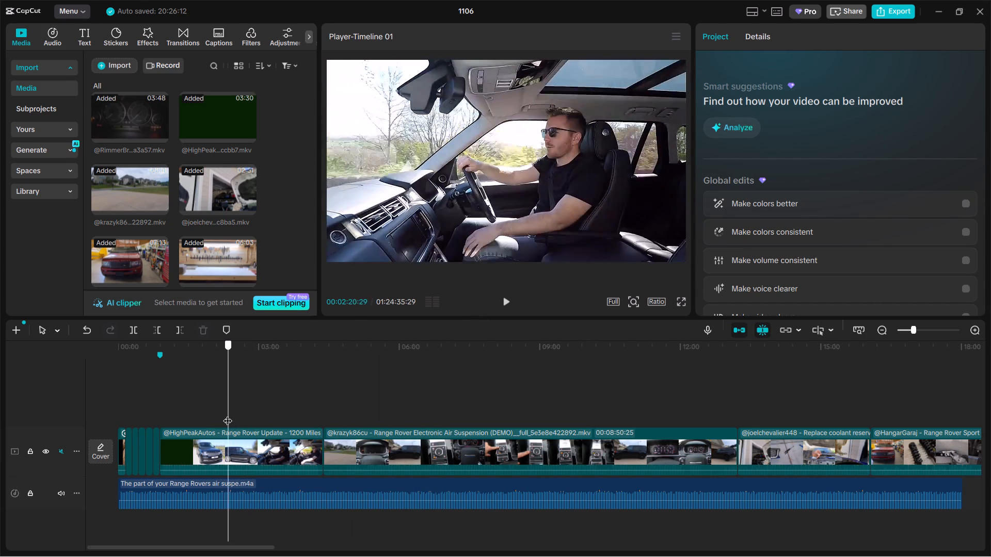
drag(228, 414, 194, 417)
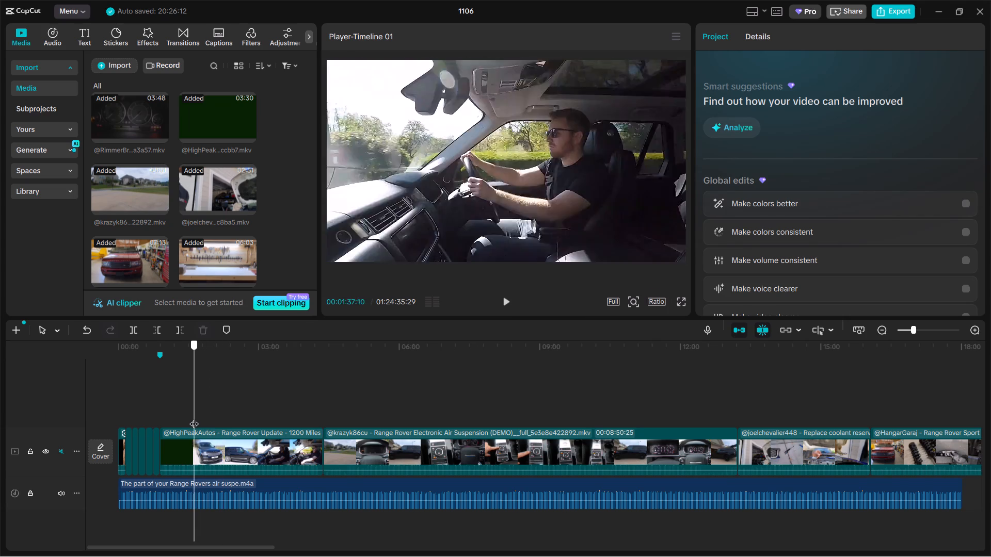
drag(194, 417, 194, 414)
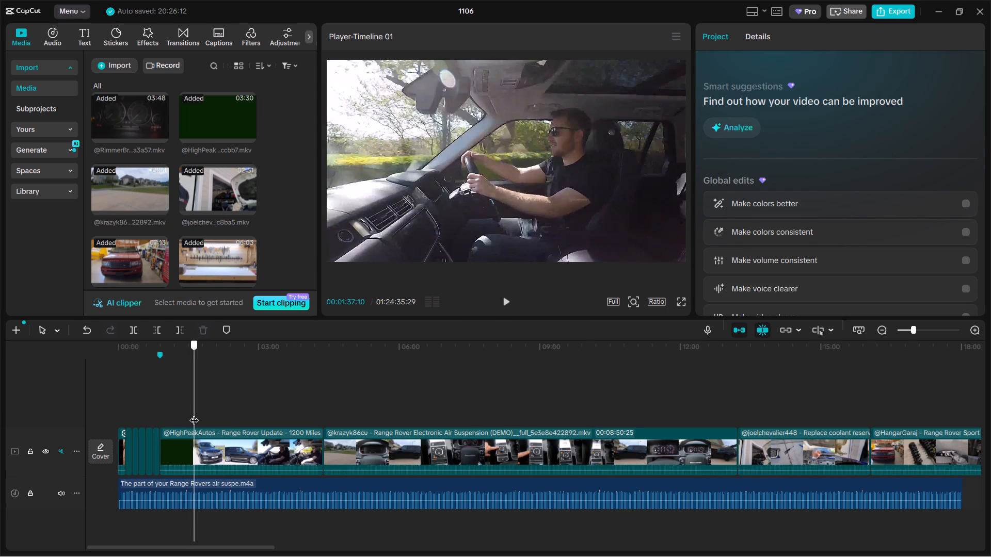
drag(194, 414, 195, 413)
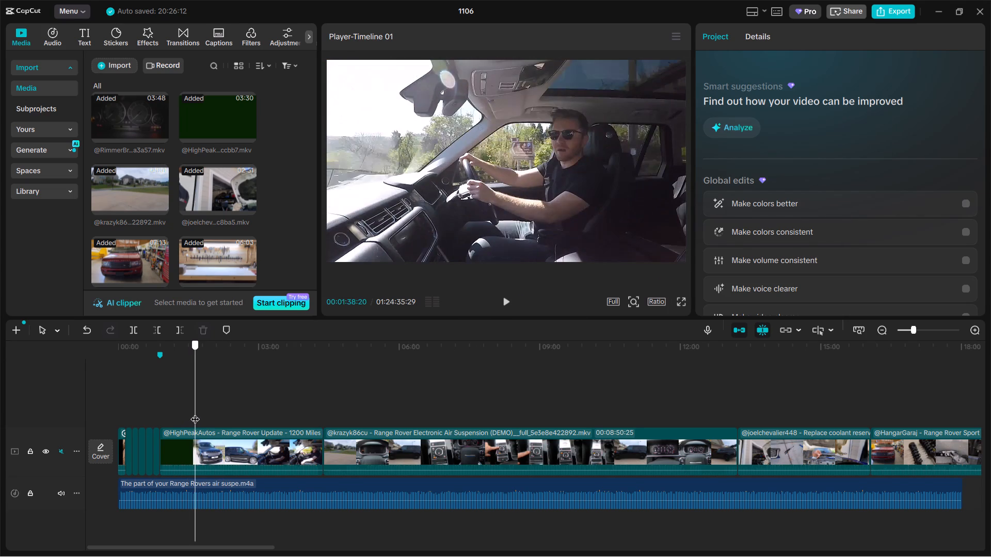
drag(195, 413, 198, 412)
ctrl+scroll(198, 414, up, 3)
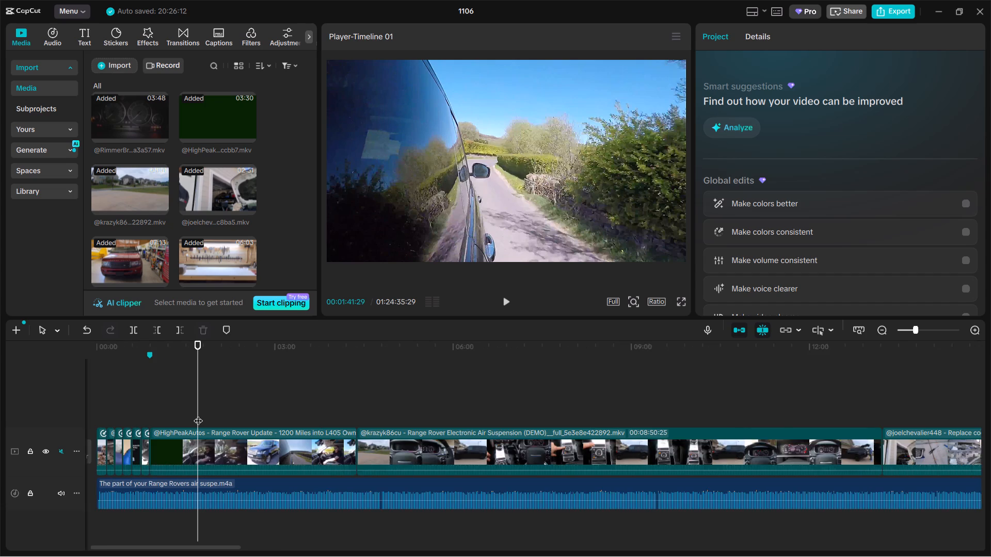
ctrl+scroll(198, 414, up, 9)
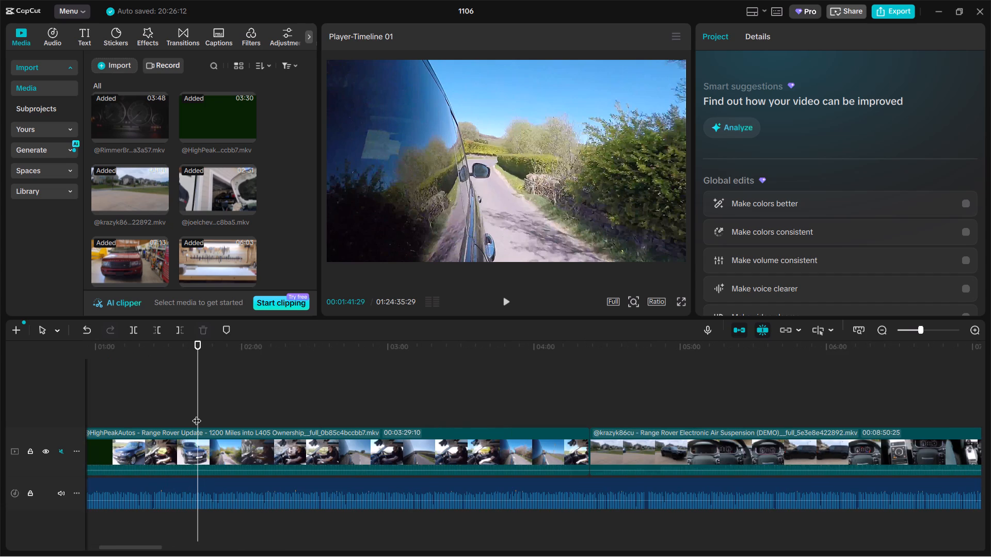
Examine the middle of the HighPeakAutos clip between about 01:44 and 03:30, checking the driving, exterior road and open boot shots.
drag(197, 414, 213, 403)
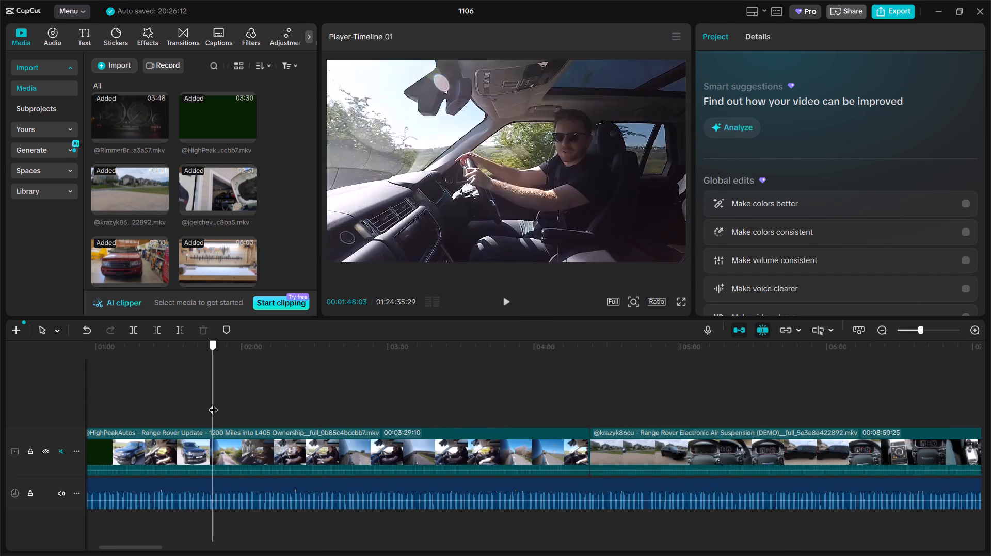
drag(213, 403, 188, 407)
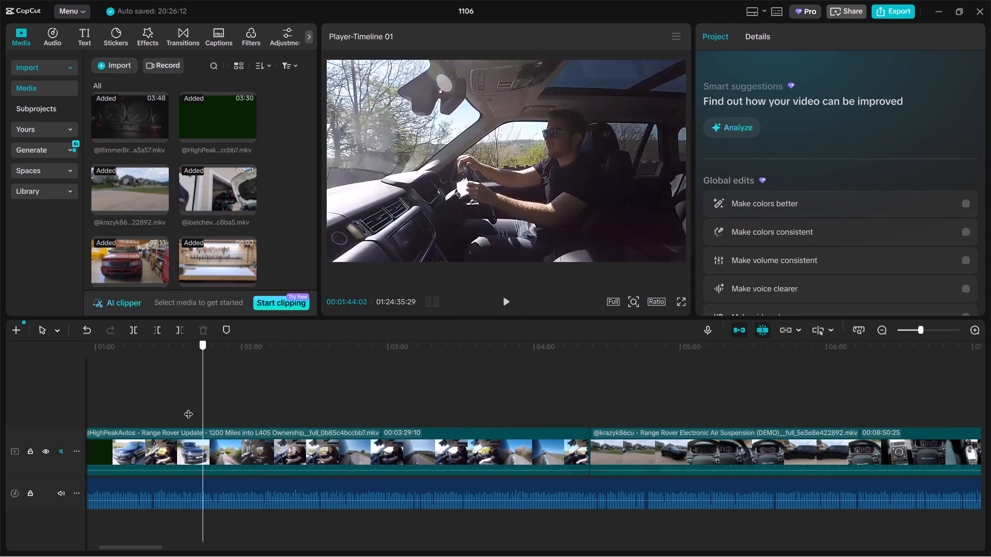
drag(188, 407, 321, 395)
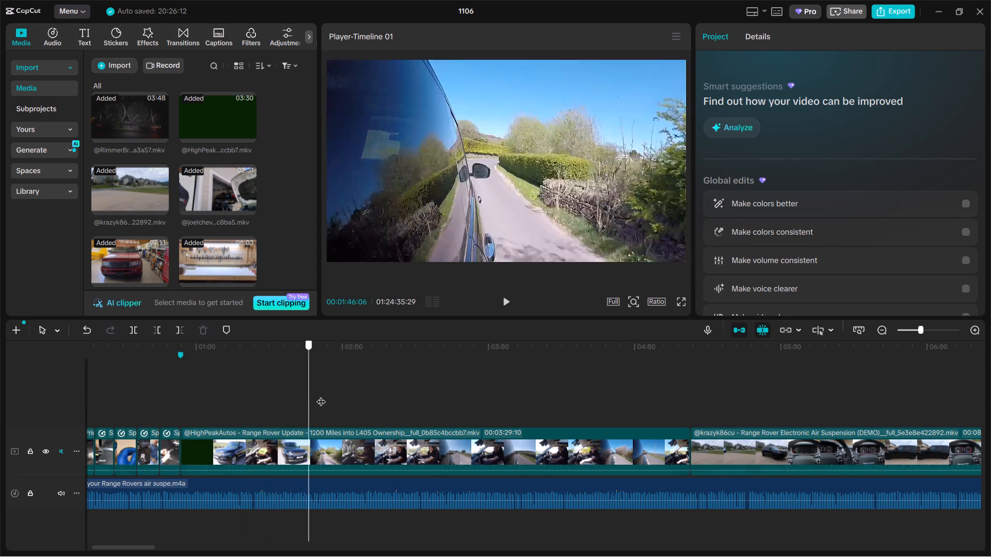
drag(321, 395, 428, 392)
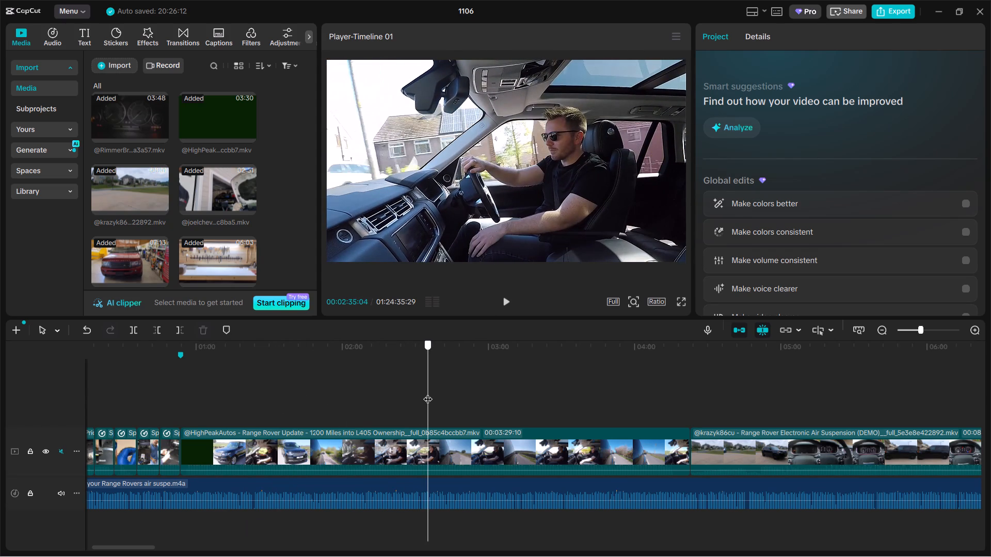
drag(428, 392, 346, 392)
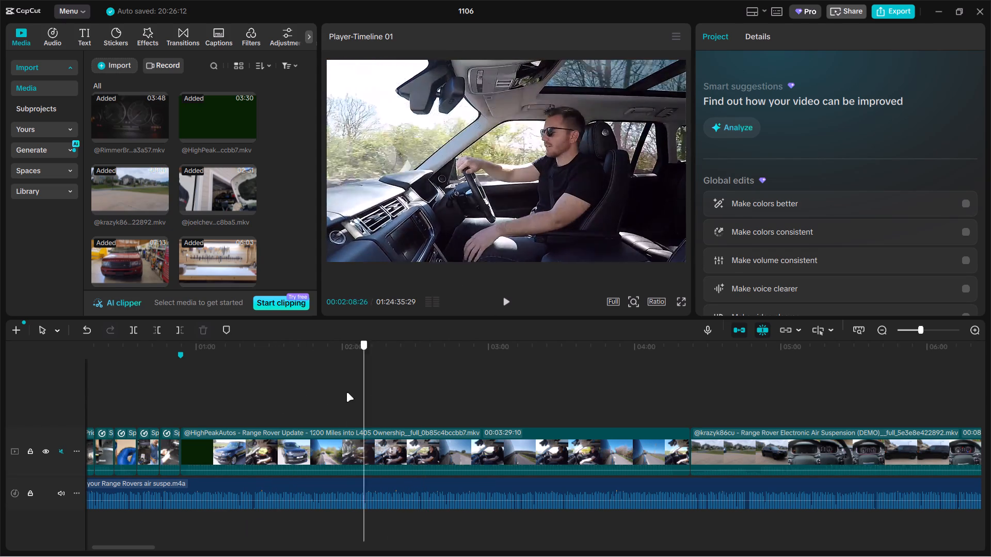
drag(346, 392, 367, 388)
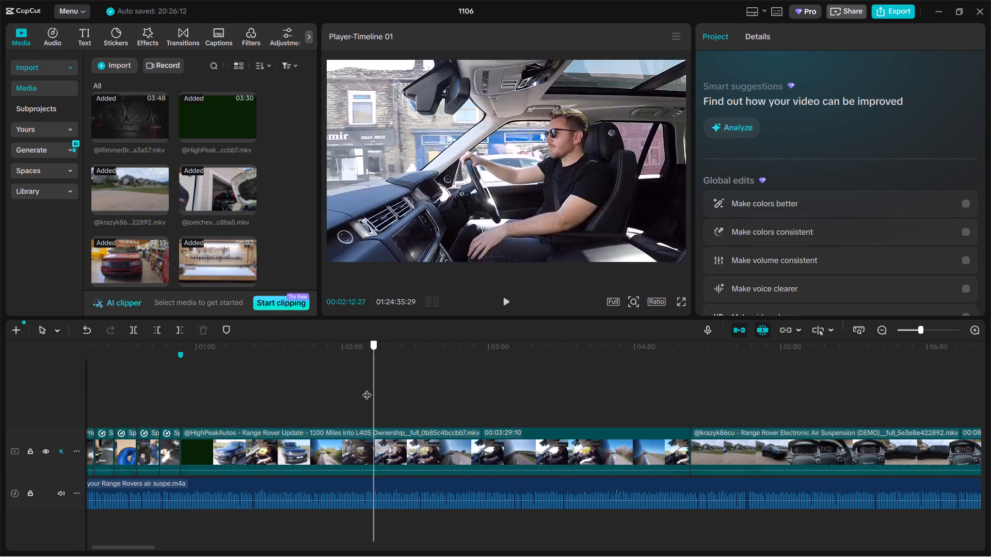
drag(367, 388, 597, 387)
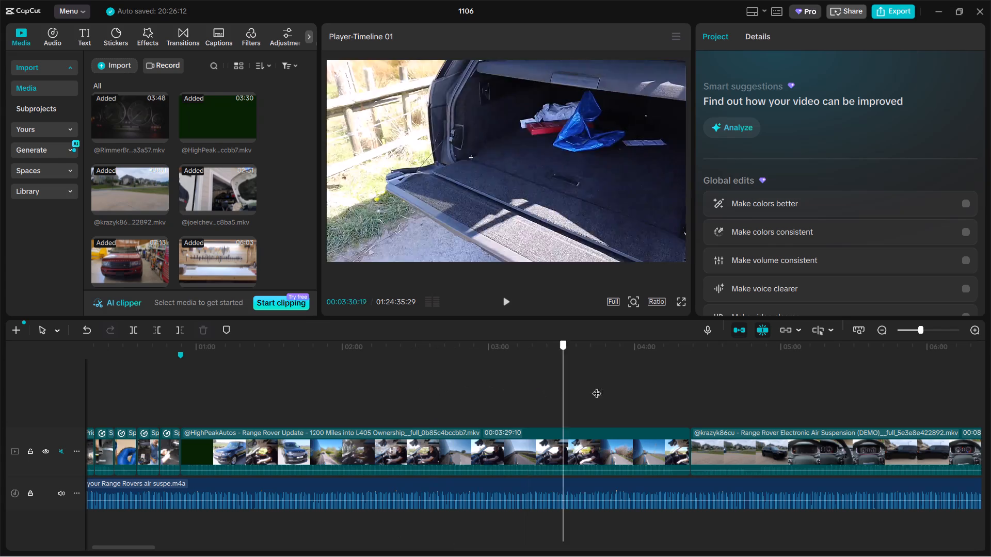
drag(597, 387, 371, 414)
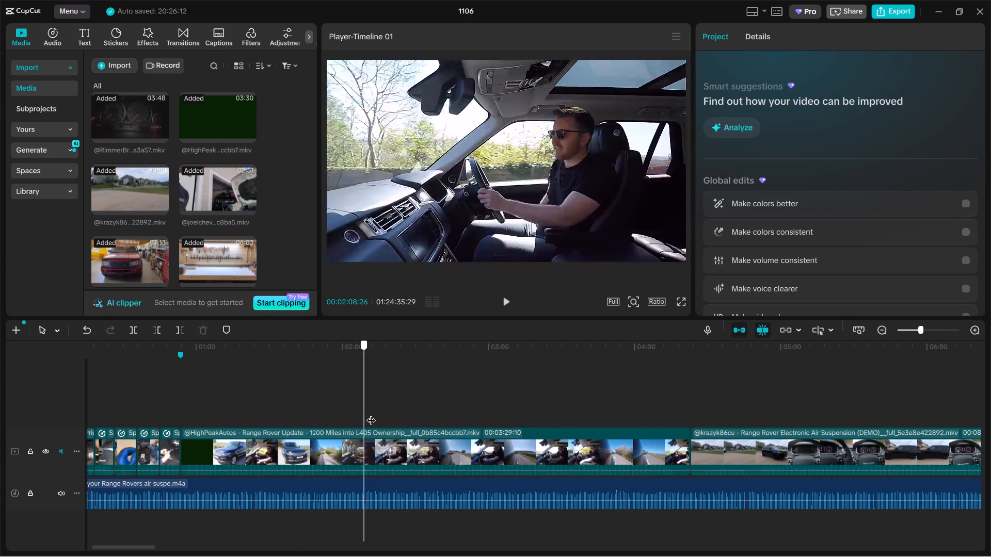
drag(371, 414, 478, 424)
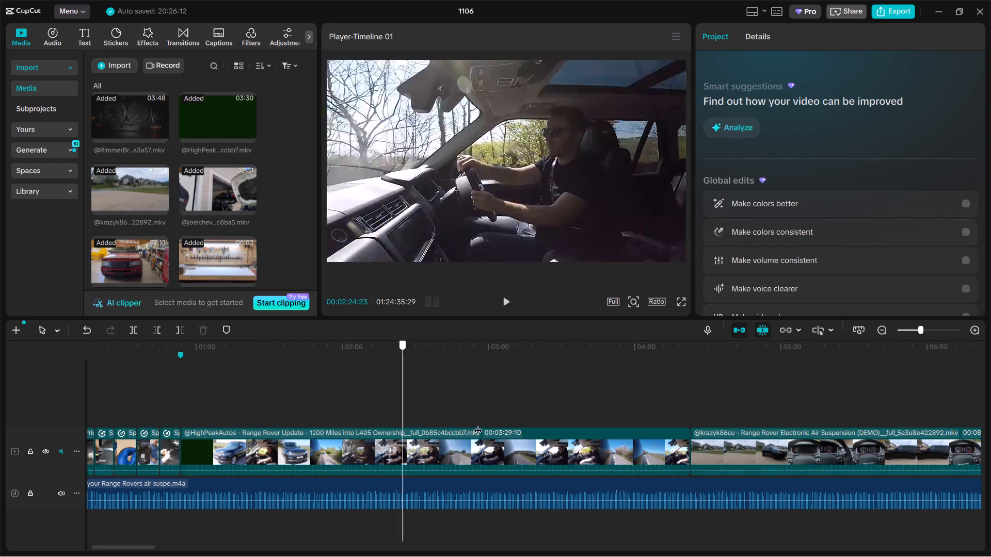
drag(478, 424, 386, 414)
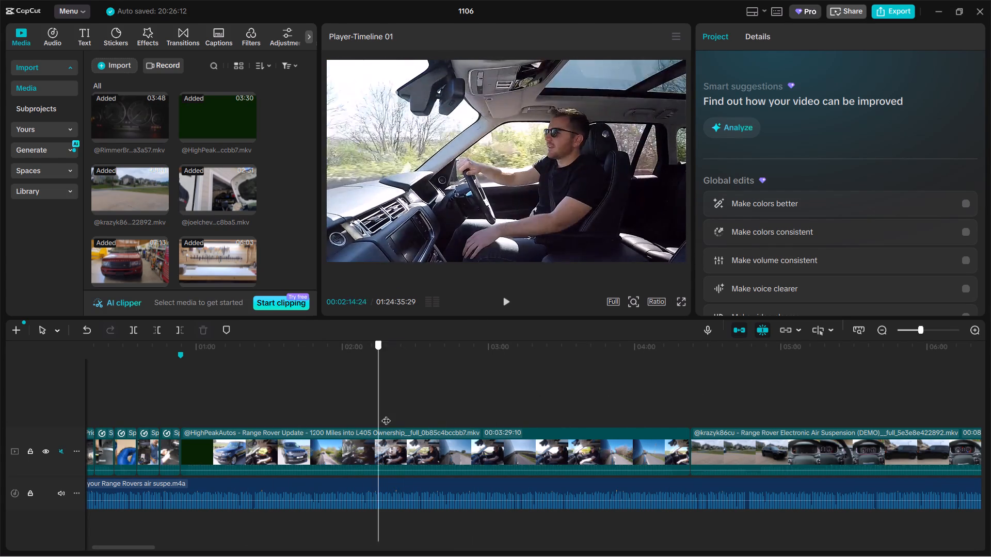
drag(386, 414, 271, 404)
drag(271, 404, 334, 401)
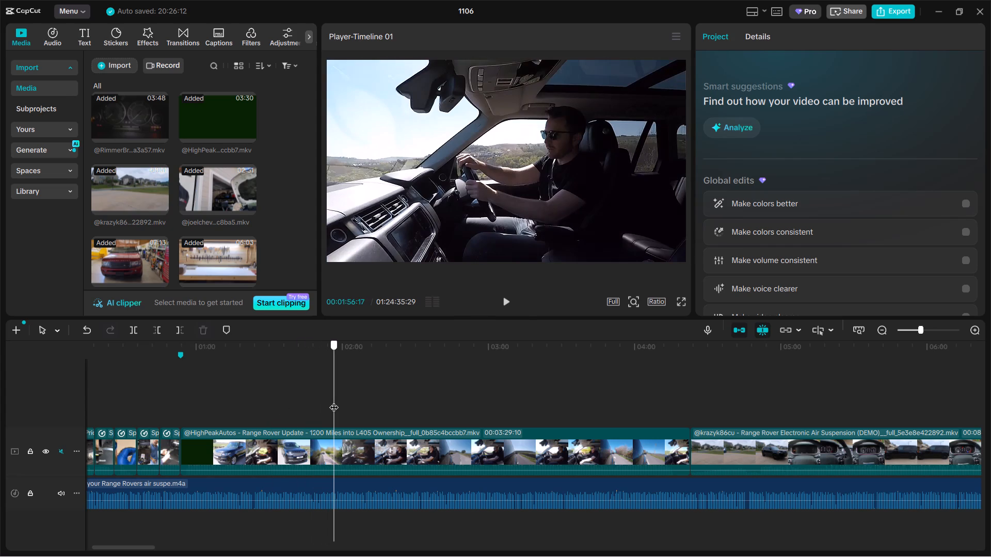
Skim the HighPeakAutos clip from the marker after the intro to its end, comparing it with the krazyk86cu opening shots.
drag(334, 401, 695, 399)
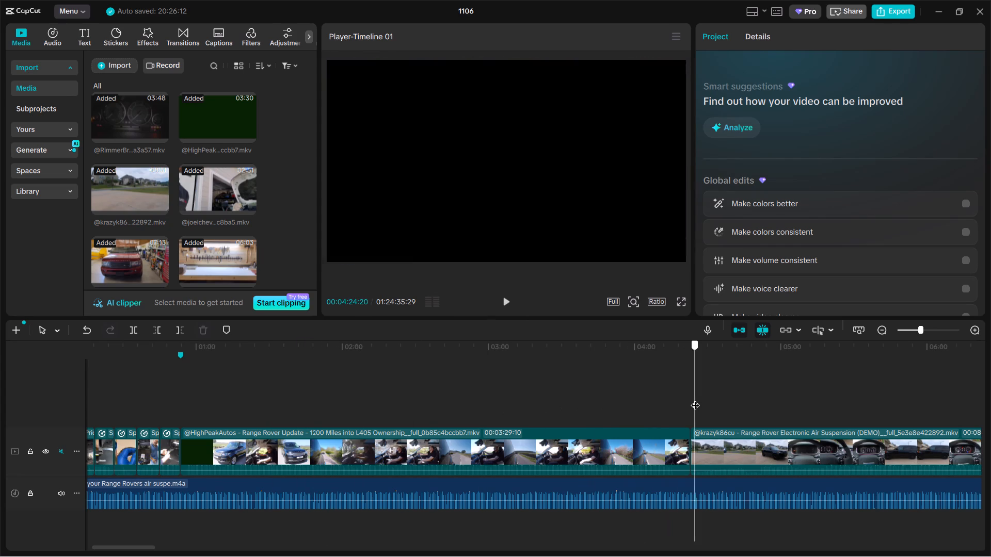
drag(695, 399, 178, 405)
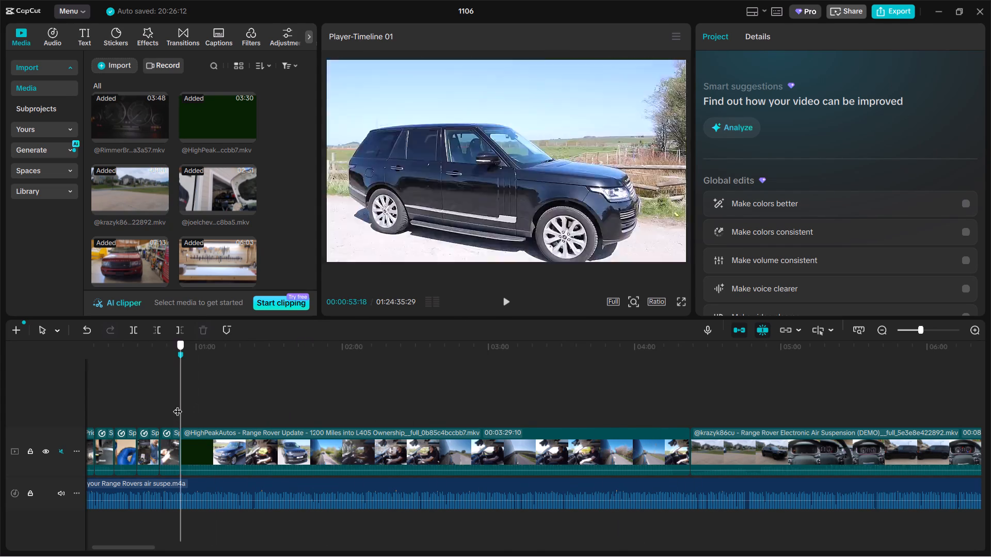
drag(178, 405, 704, 400)
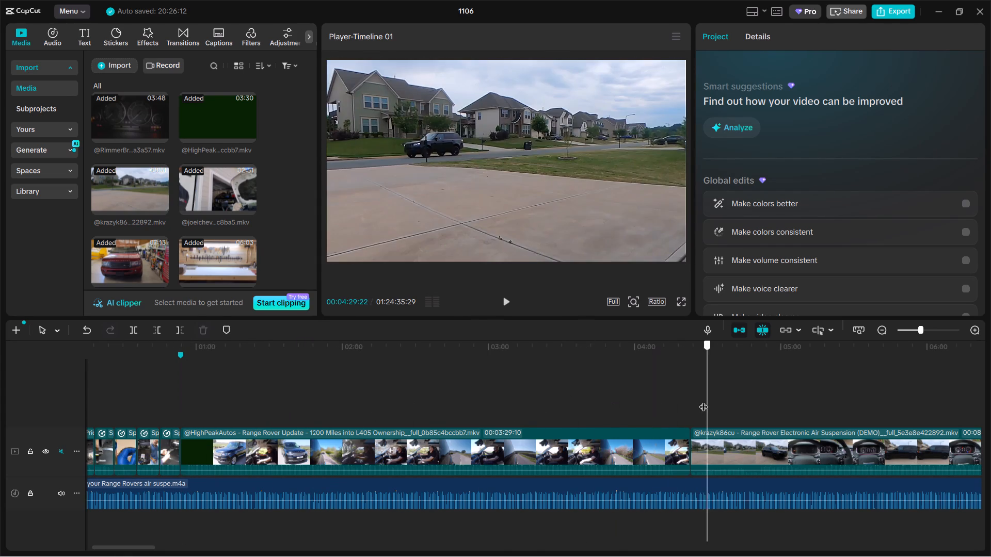
drag(704, 400, 250, 409)
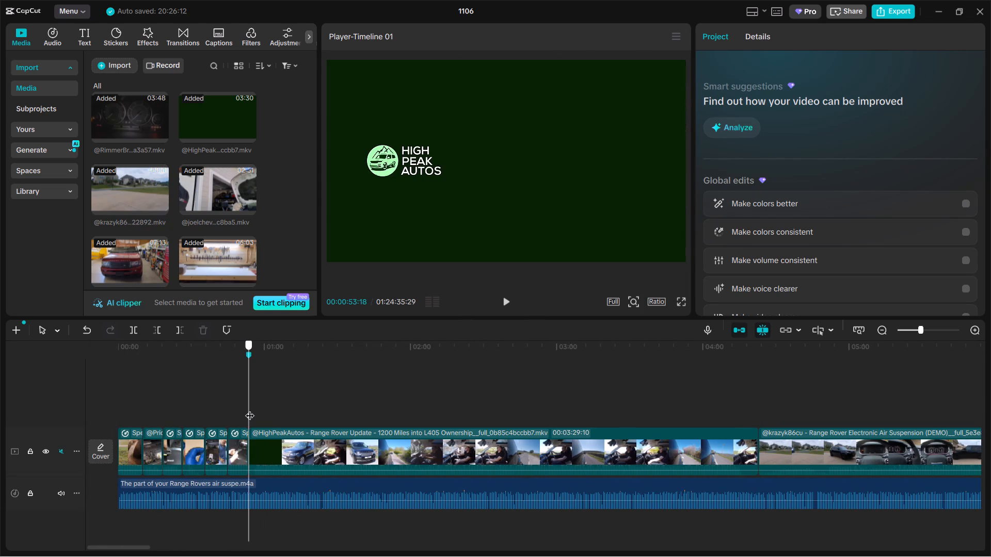
drag(250, 409, 324, 406)
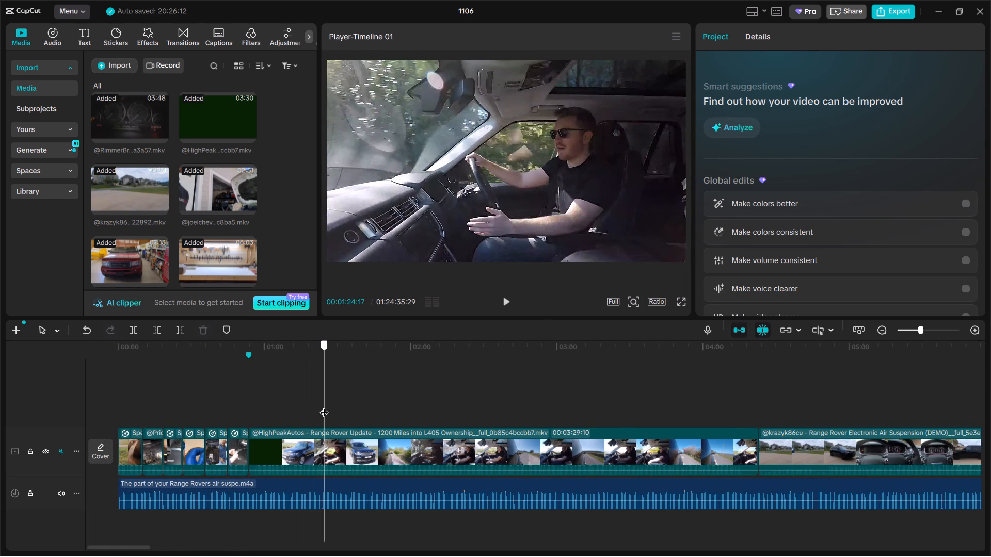
drag(324, 406, 322, 406)
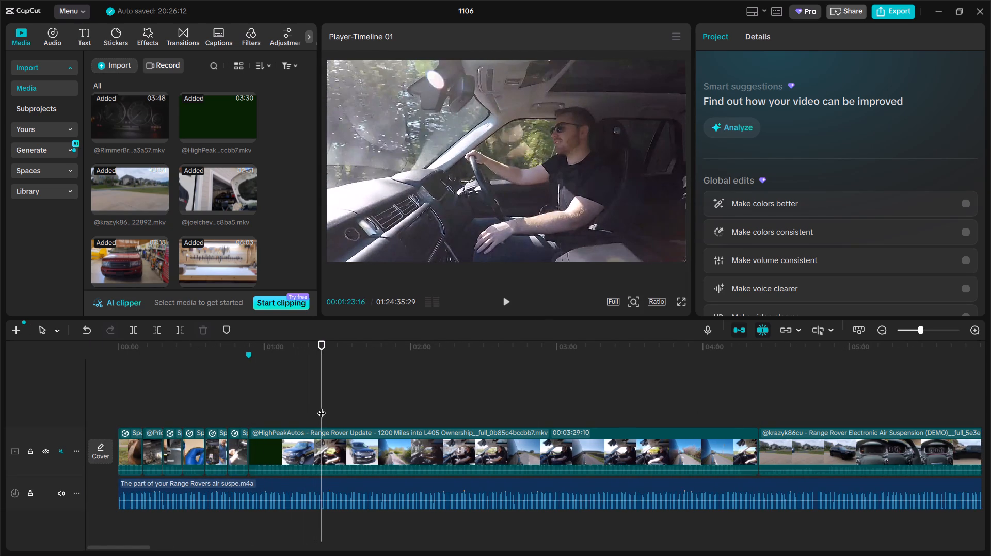
ctrl+scroll(321, 409, up, 3)
drag(321, 409, 366, 409)
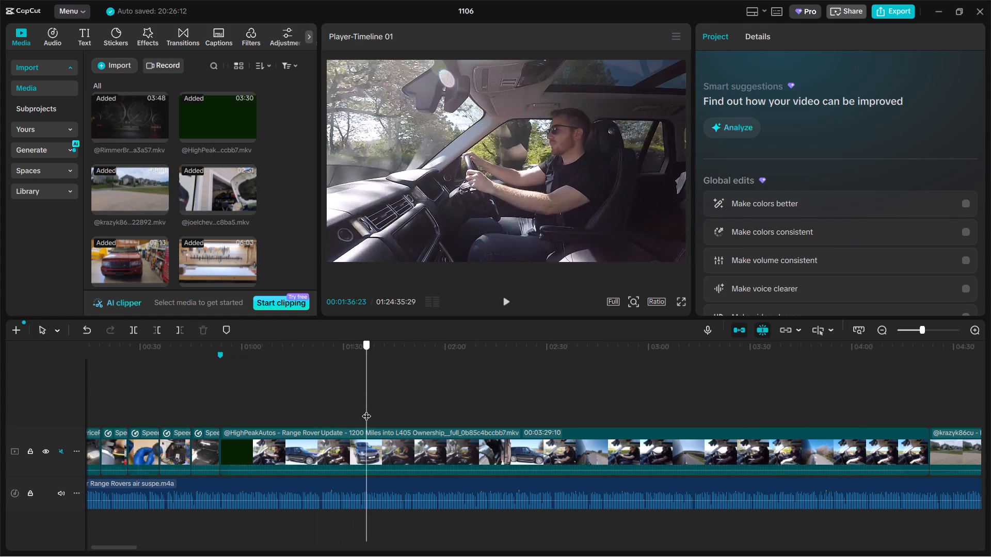
drag(366, 409, 867, 399)
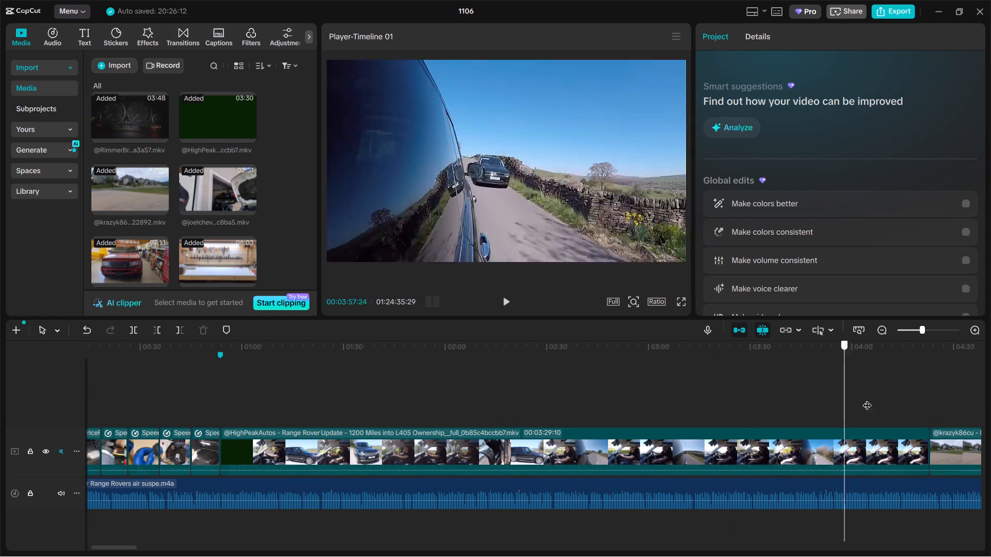
Skim the first half of the HighPeakAutos clip, checking the driver and roadside shots between about 01:14 and 01:38 and around 02:59.
drag(867, 399, 309, 400)
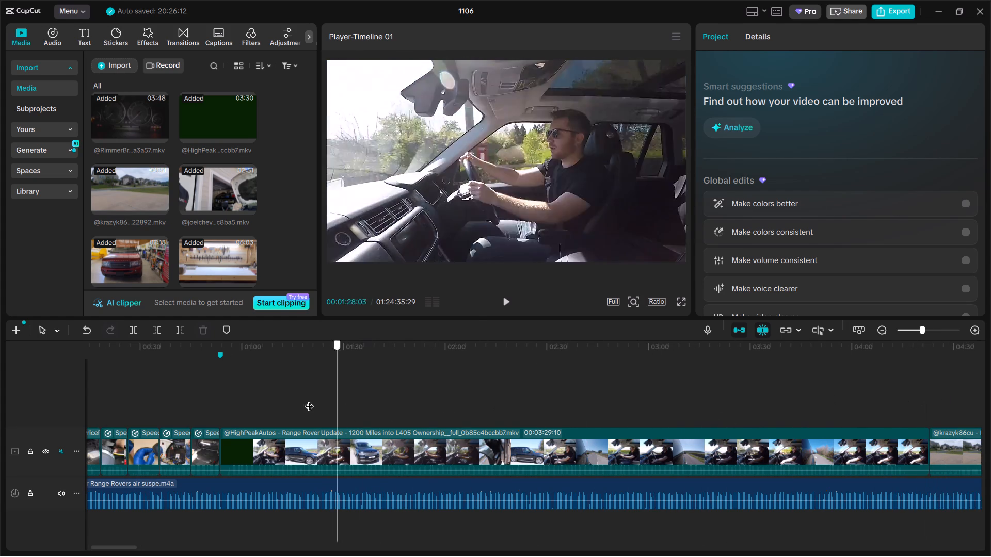
drag(309, 400, 322, 392)
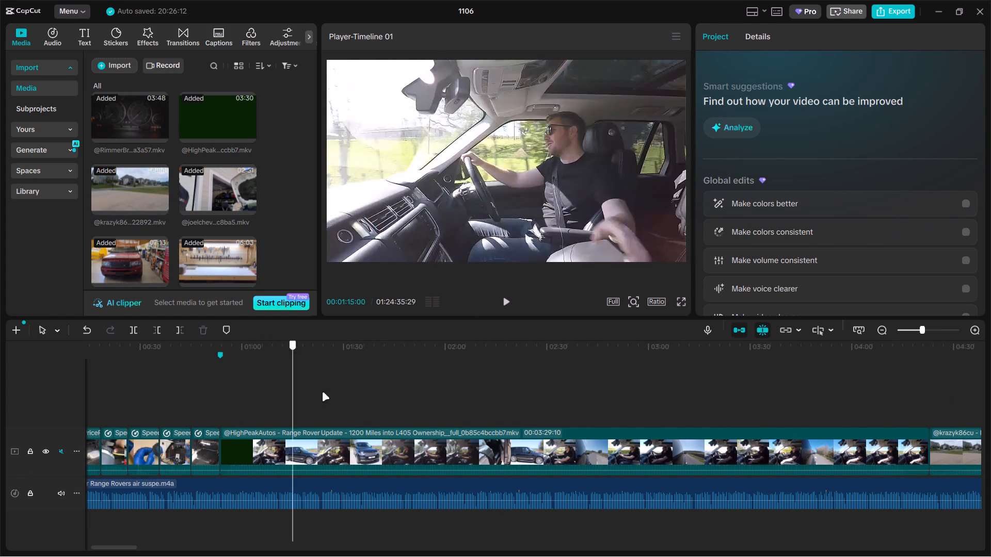
drag(322, 392, 344, 398)
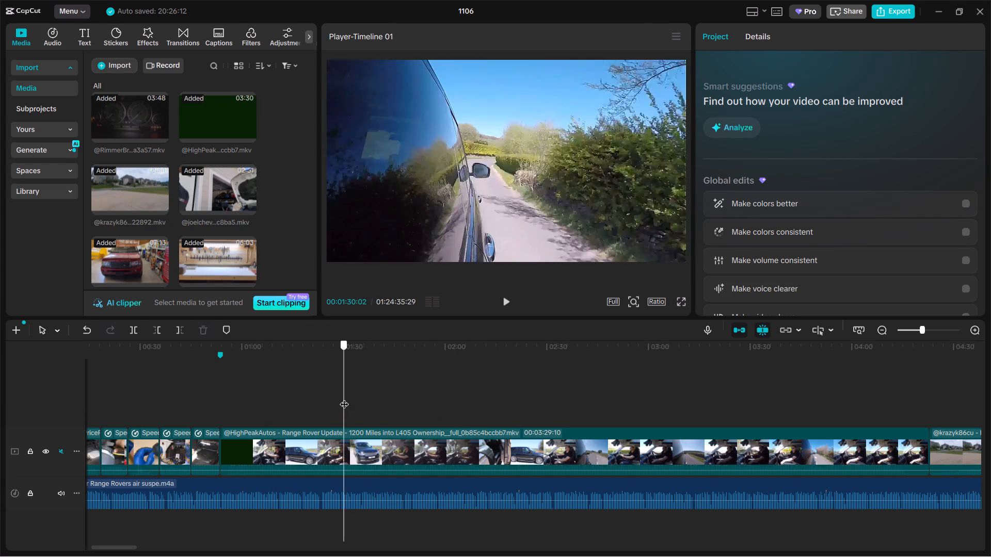
drag(344, 398, 291, 388)
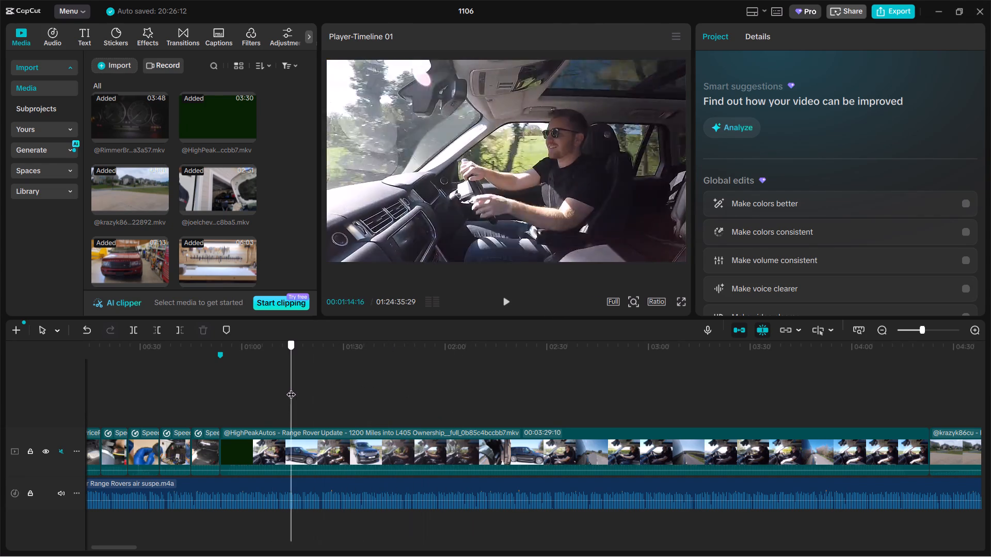
drag(291, 388, 367, 389)
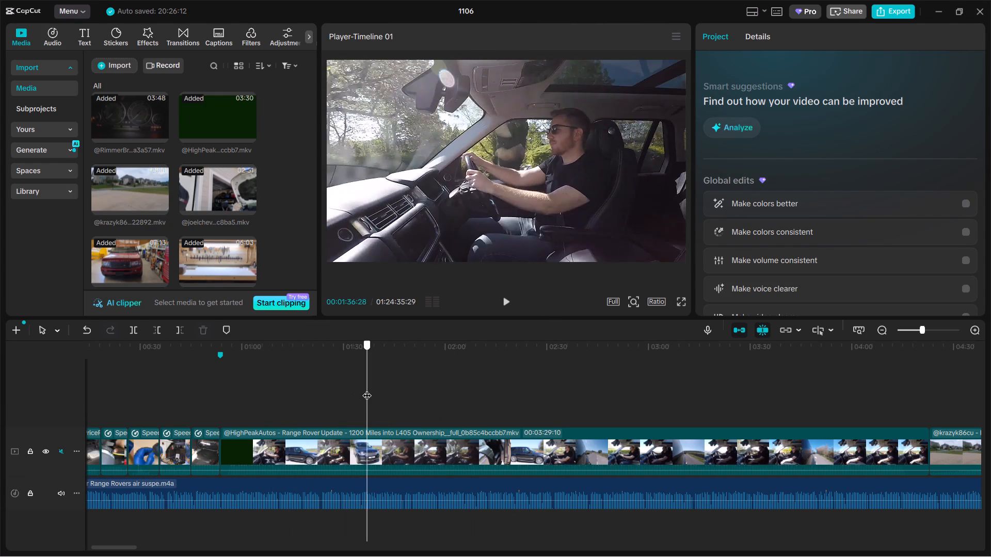
drag(367, 389, 372, 391)
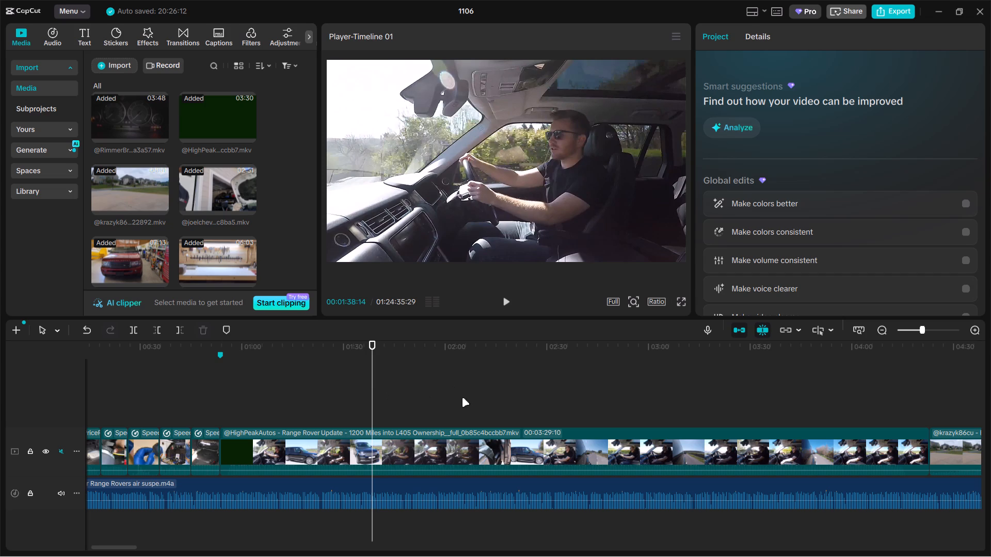
click(462, 398)
drag(459, 401, 650, 393)
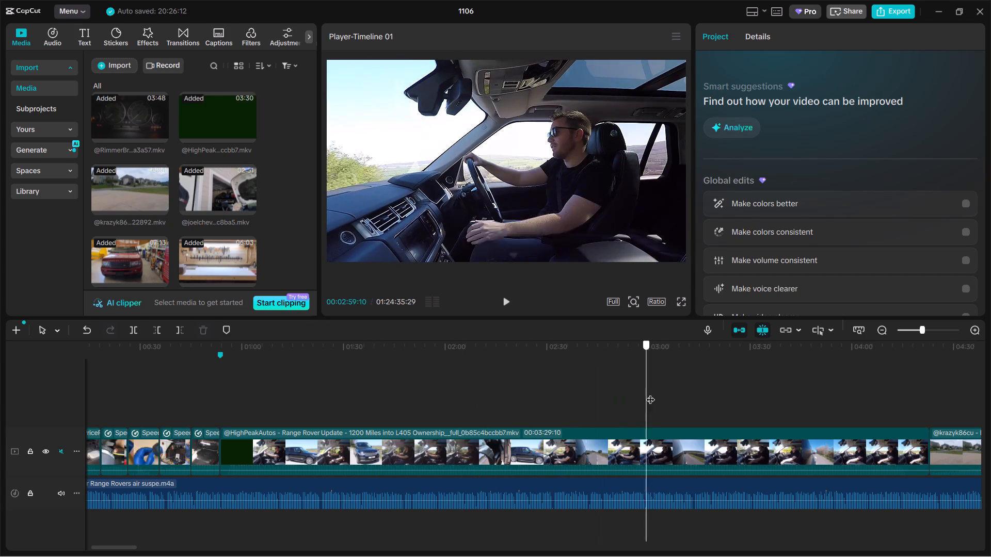
drag(650, 393, 221, 397)
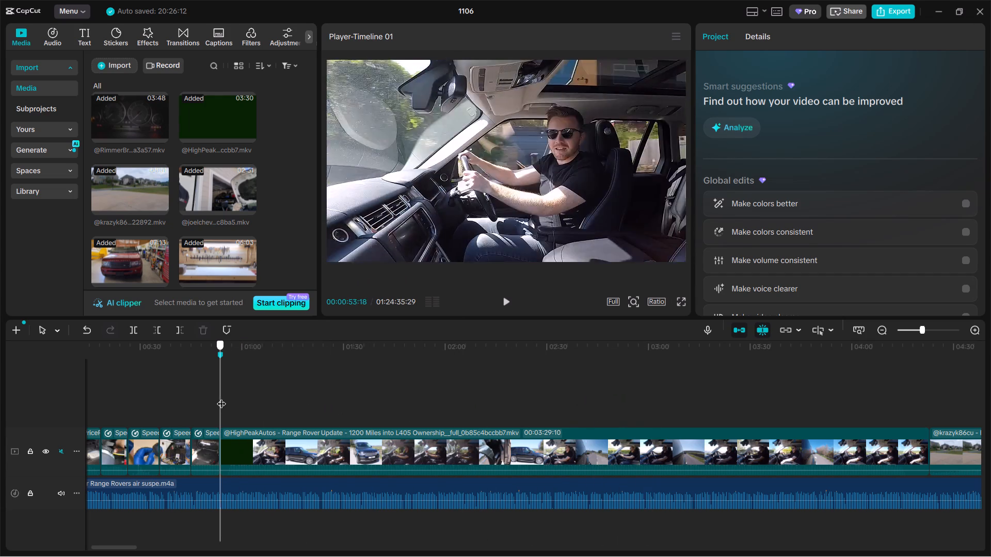
drag(221, 397, 520, 393)
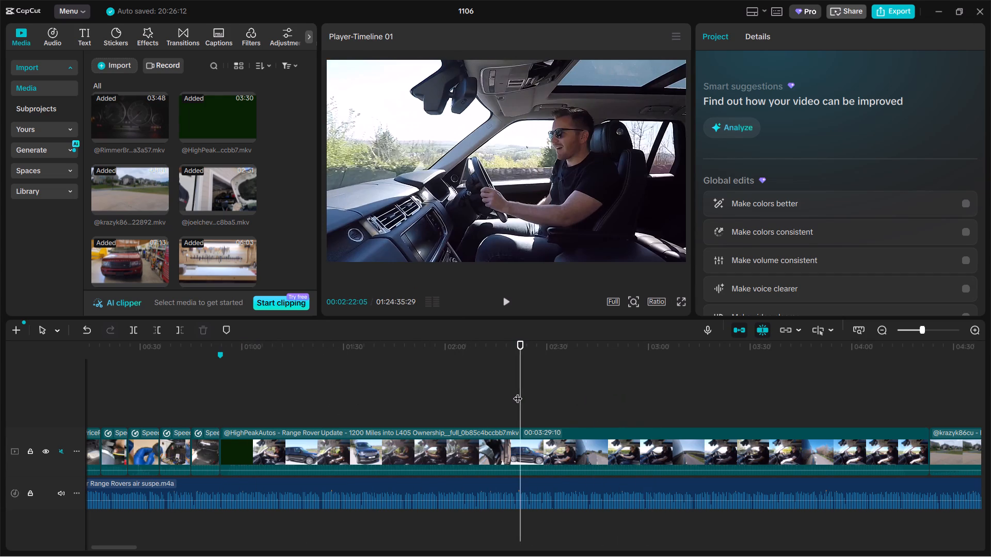
Check the HighPeakAutos driving shots between about 01:41 and 02:38 and the cut from the intro's last clip near the marker.
drag(506, 371, 403, 408)
click(392, 396)
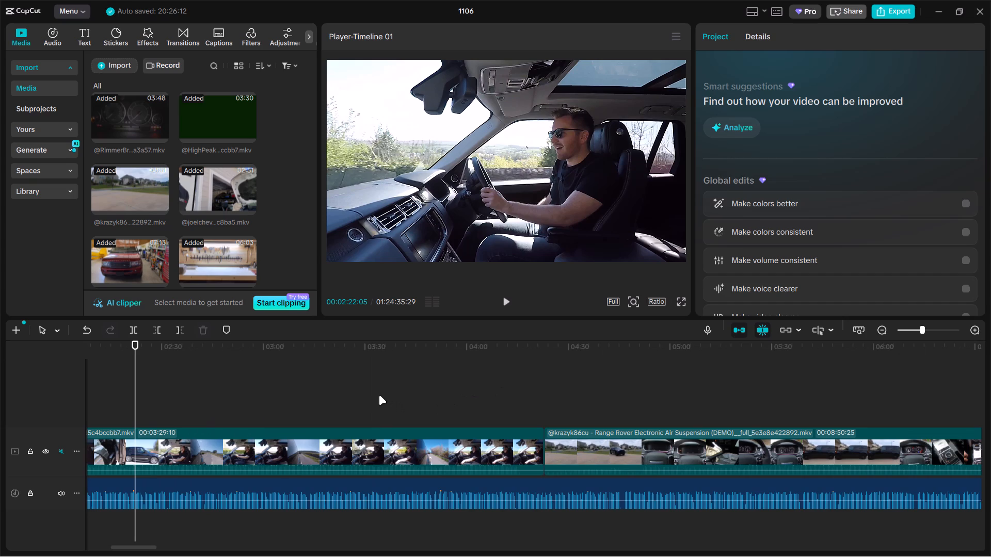
click(377, 395)
click(374, 395)
click(374, 395)
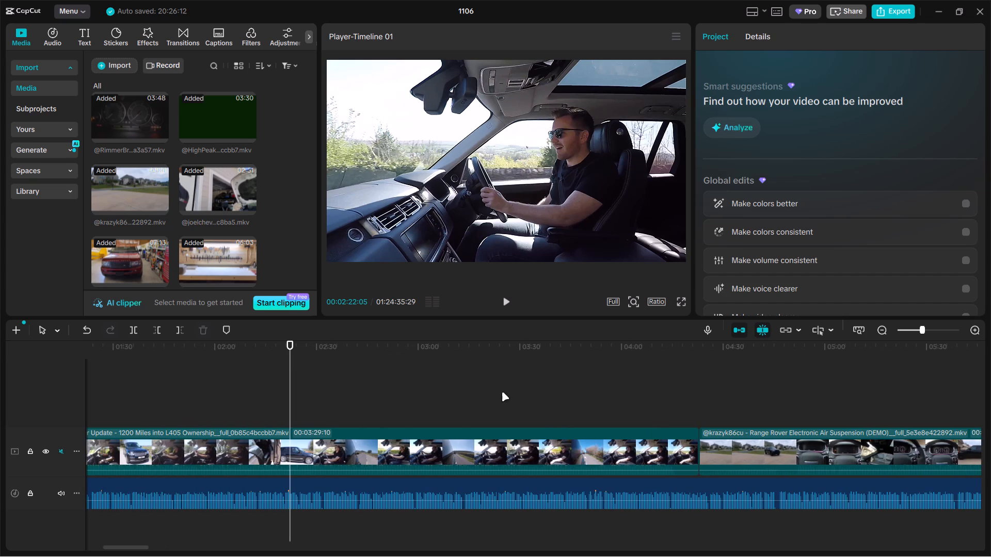
drag(340, 355, 376, 354)
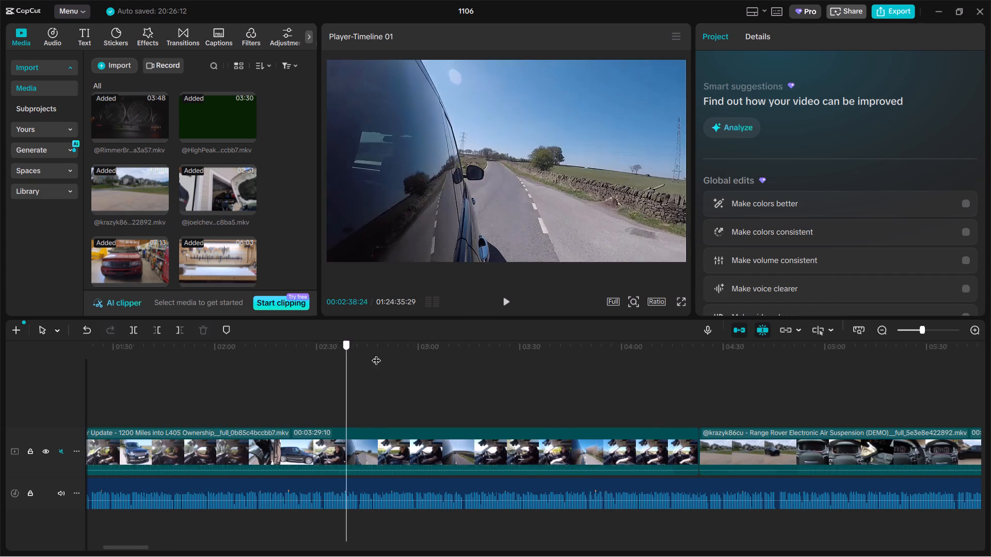
drag(376, 354, 135, 339)
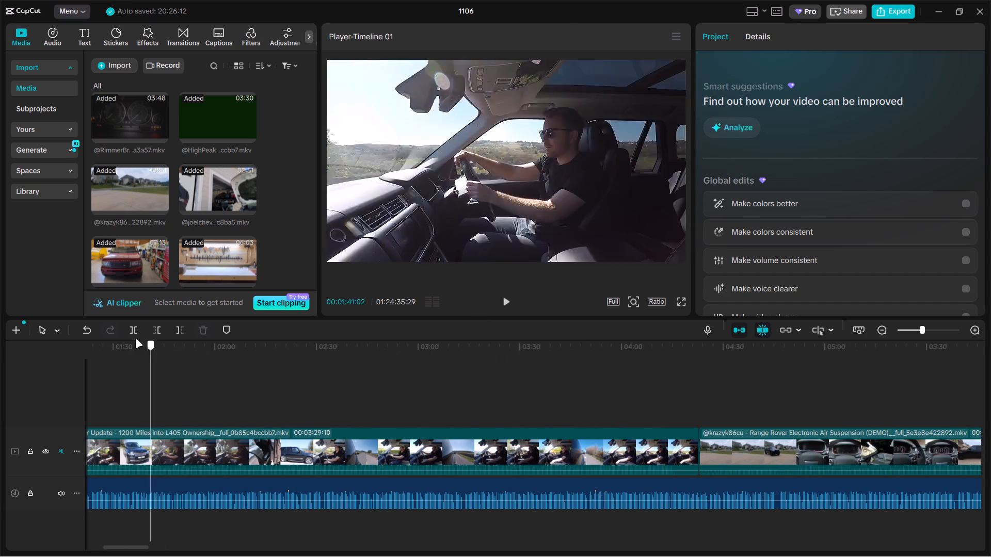
drag(135, 339, 234, 367)
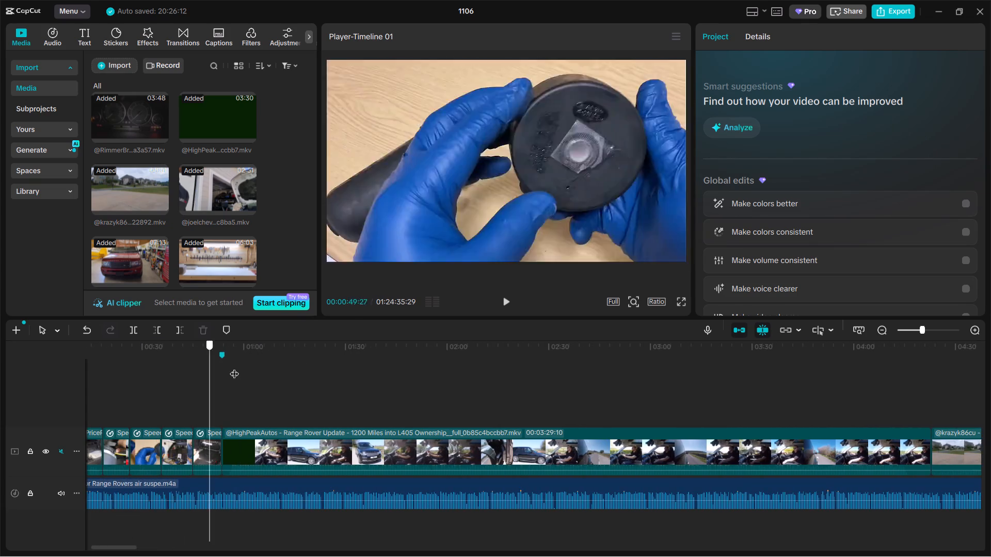
drag(234, 367, 303, 373)
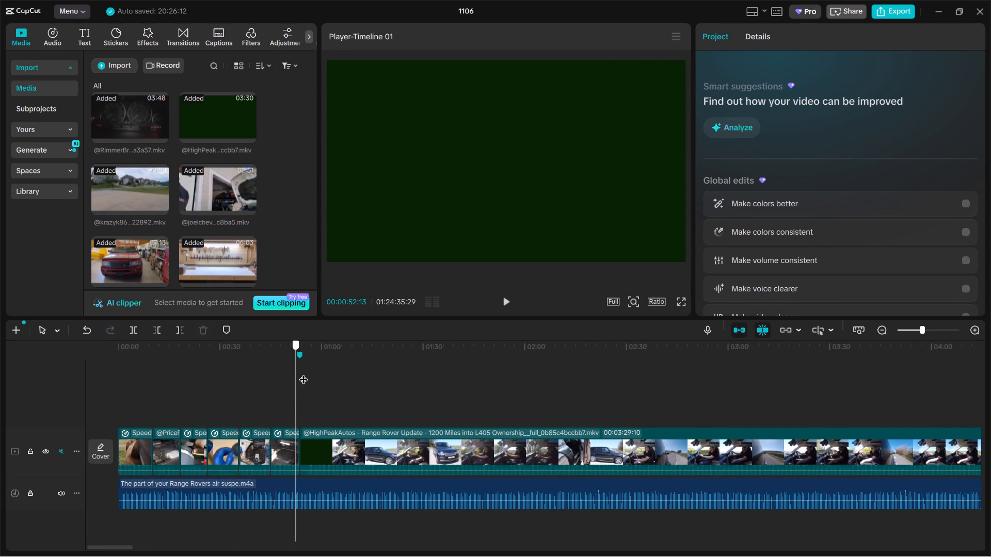
Compare the parked black Range Rover shots around 02:15 and 02:27 with the HighPeakAutos driving shots between about 01:16 and 02:32.
drag(303, 373, 643, 348)
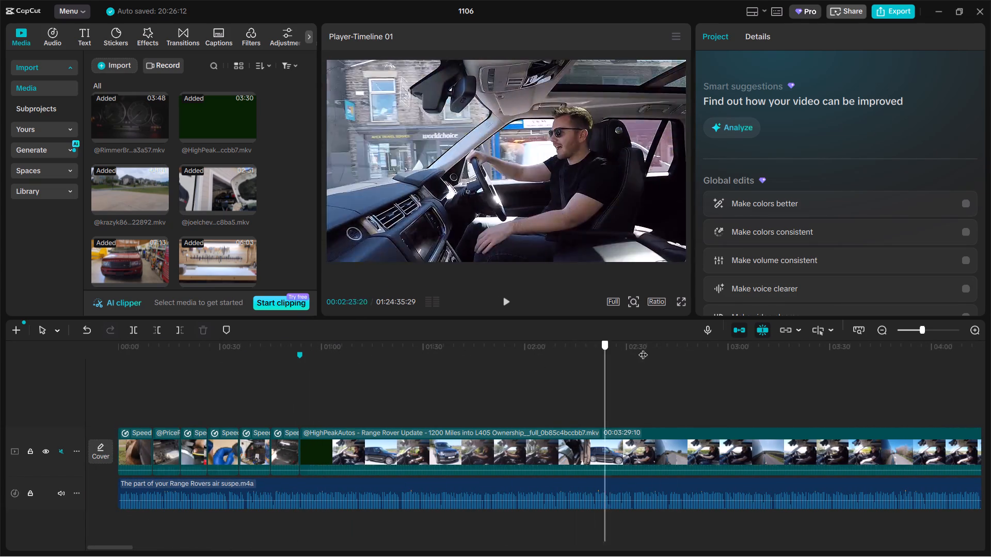
drag(643, 348, 577, 345)
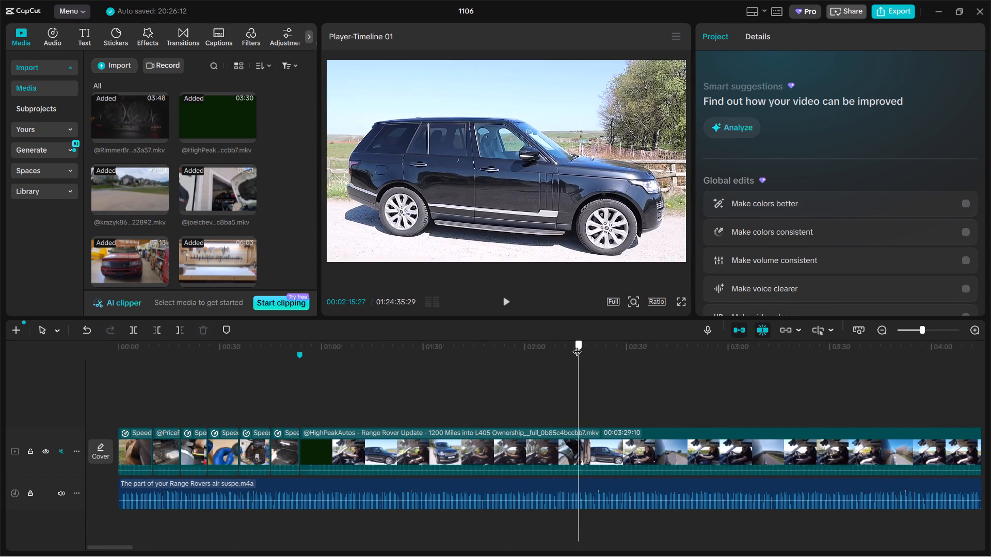
drag(577, 345, 446, 354)
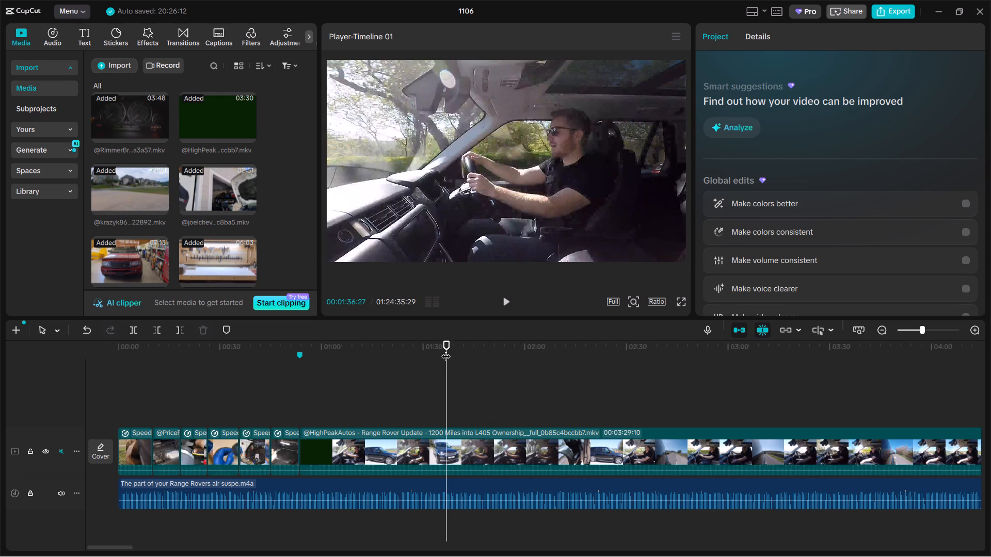
double_click(493, 347)
click(494, 346)
drag(494, 346, 614, 348)
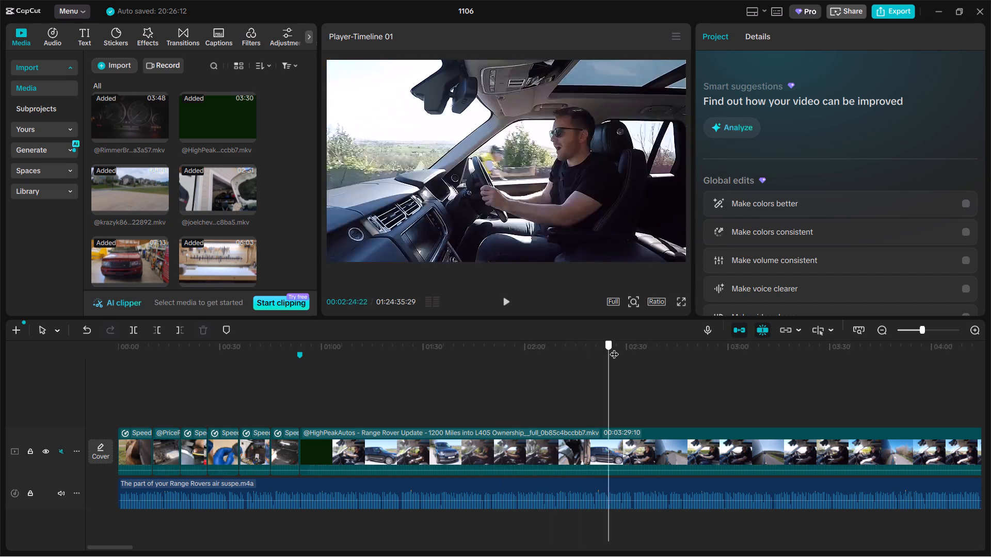
drag(614, 348, 537, 382)
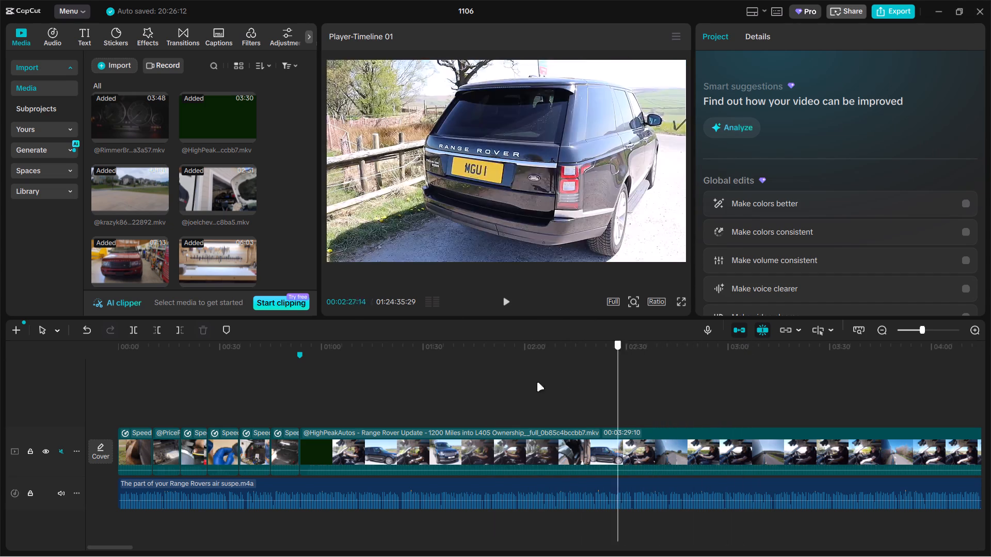
drag(537, 382, 464, 358)
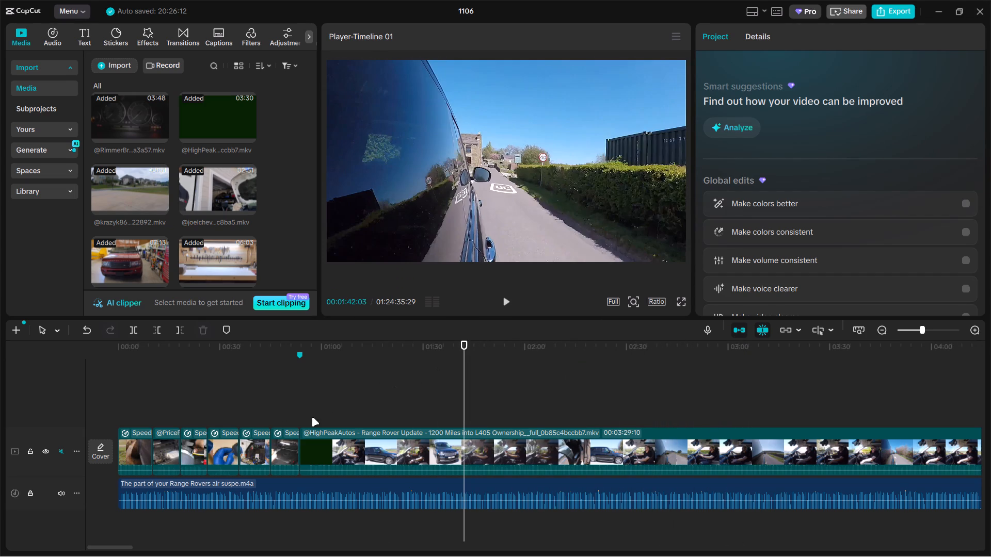
click(305, 410)
drag(303, 410, 398, 415)
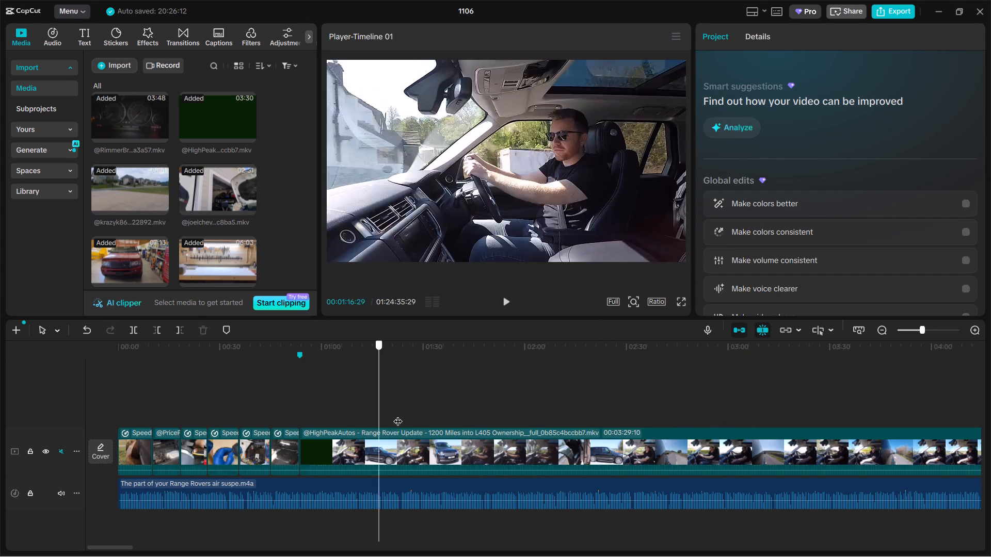
drag(398, 415, 528, 433)
double_click(633, 341)
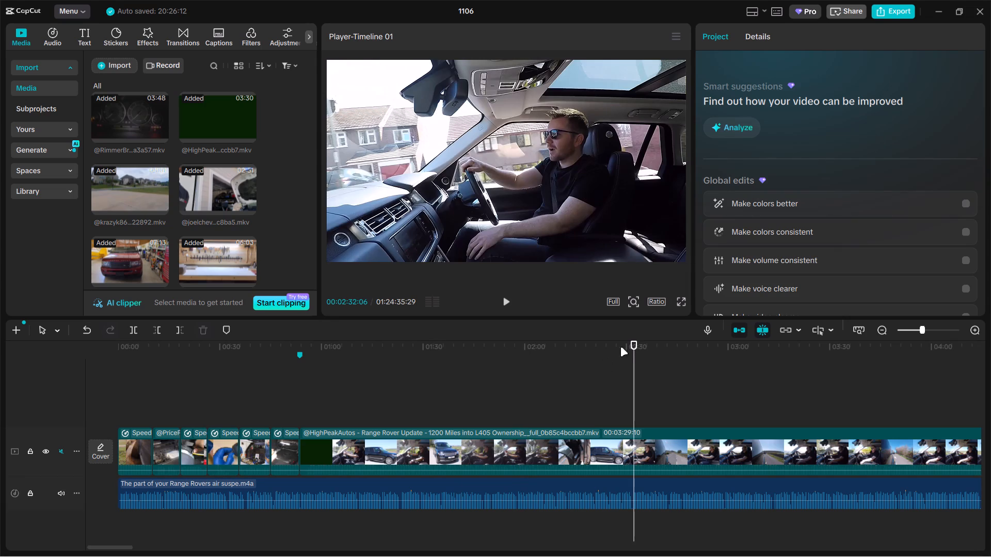
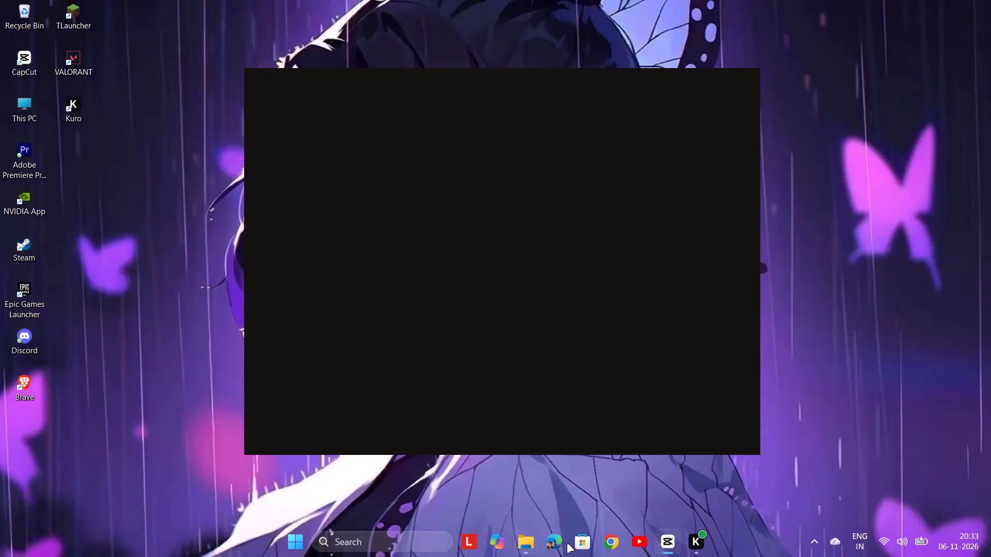
Return to CapCut and review the timeline from the intro clips around 00:26 through the HighPeakAutos driving shots to about 02:41.
click(661, 497)
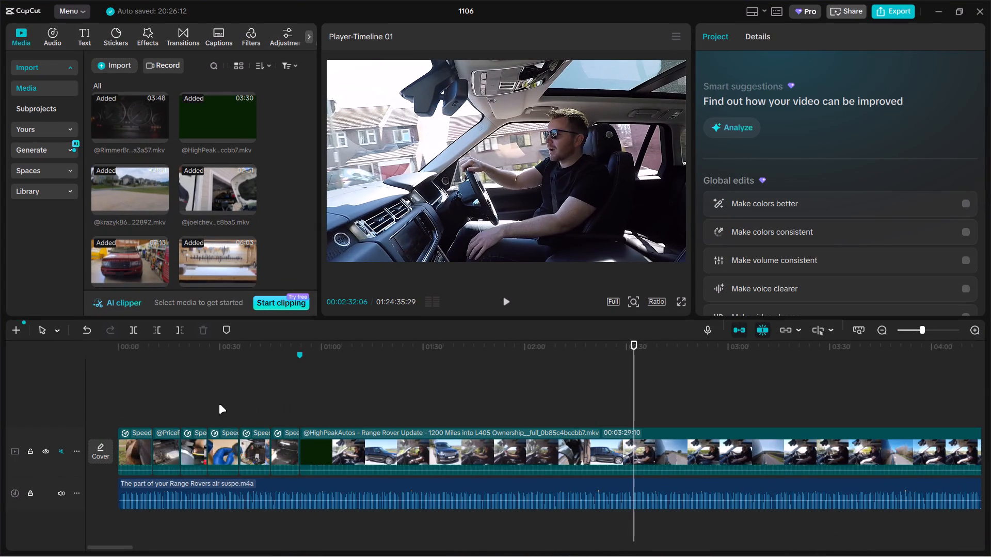
click(213, 404)
drag(212, 404, 208, 405)
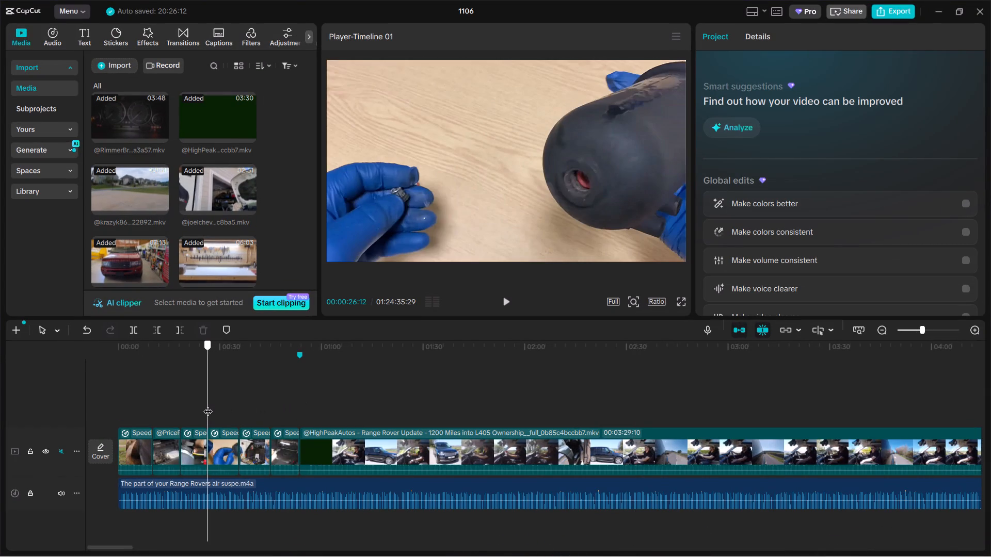
drag(208, 405, 246, 400)
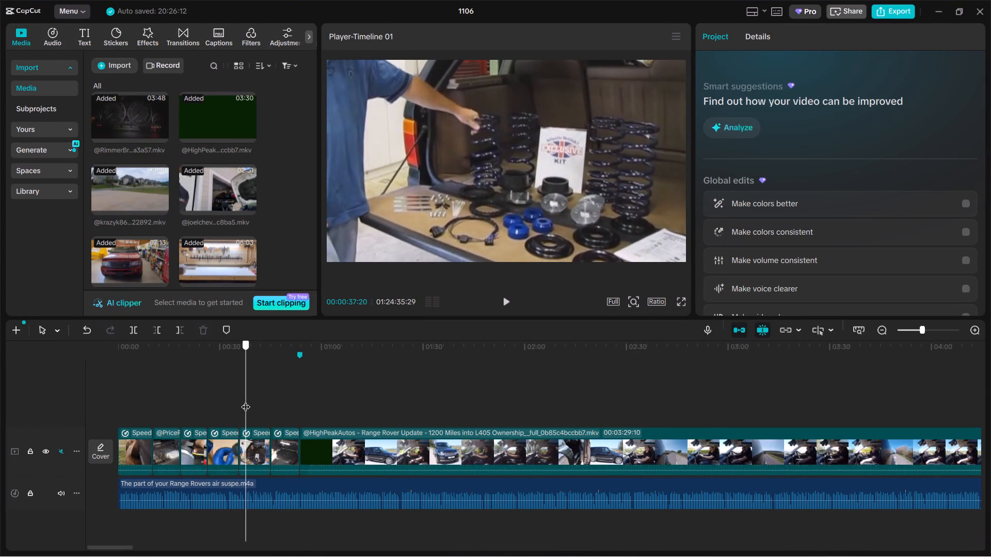
drag(246, 400, 236, 404)
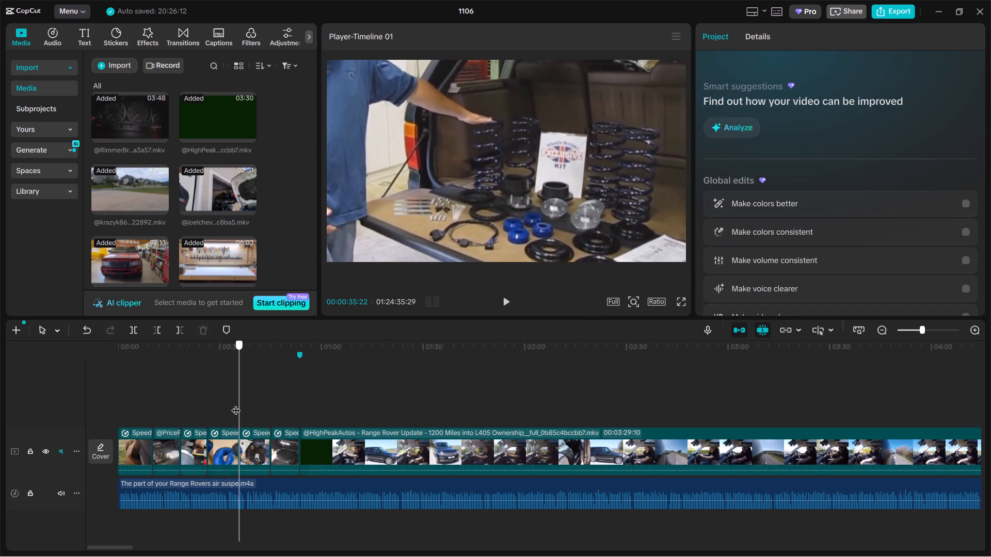
drag(236, 404, 414, 419)
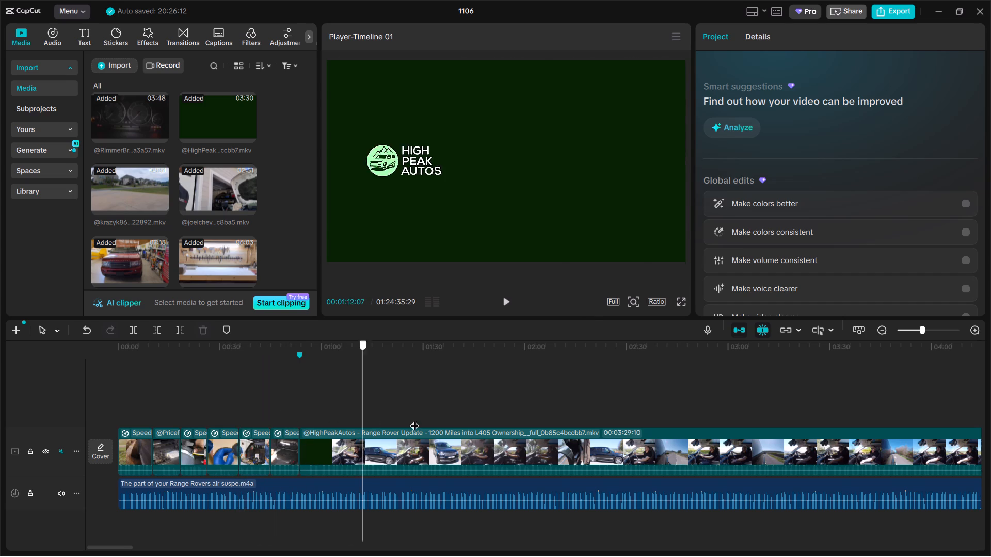
drag(414, 419, 405, 418)
drag(406, 402, 425, 412)
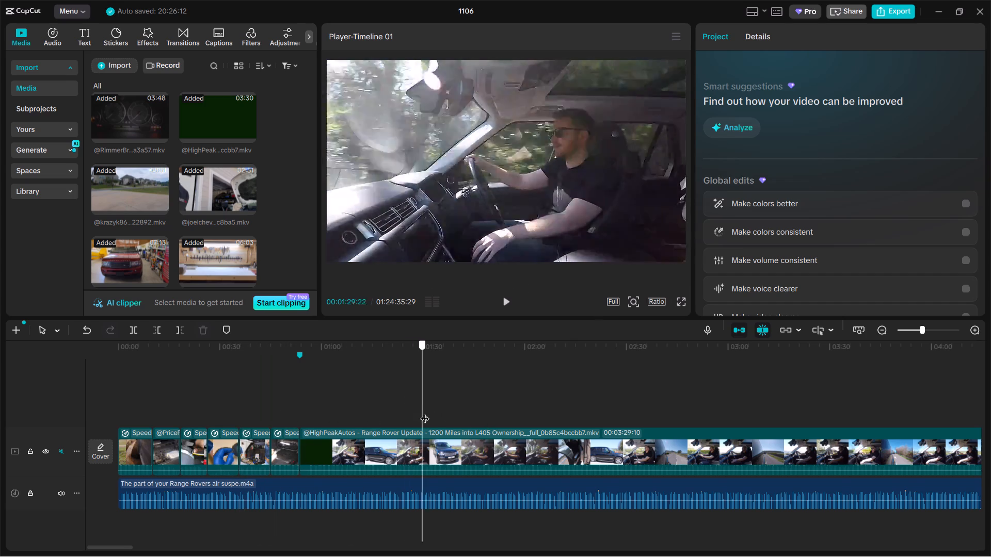
drag(425, 412, 567, 373)
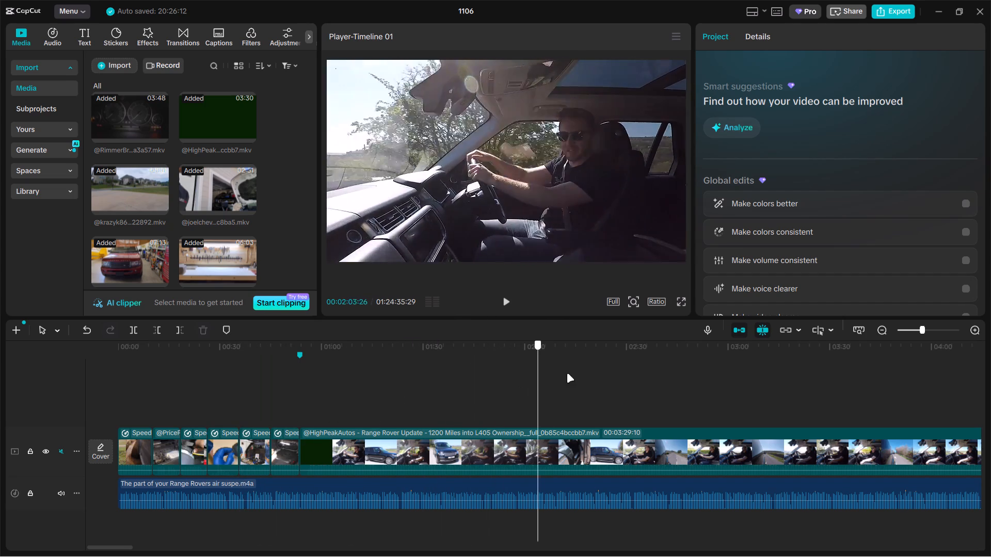
drag(567, 373, 667, 386)
drag(624, 405, 625, 393)
drag(628, 395, 642, 398)
click(663, 409)
click(666, 407)
click(669, 406)
triple_click(675, 404)
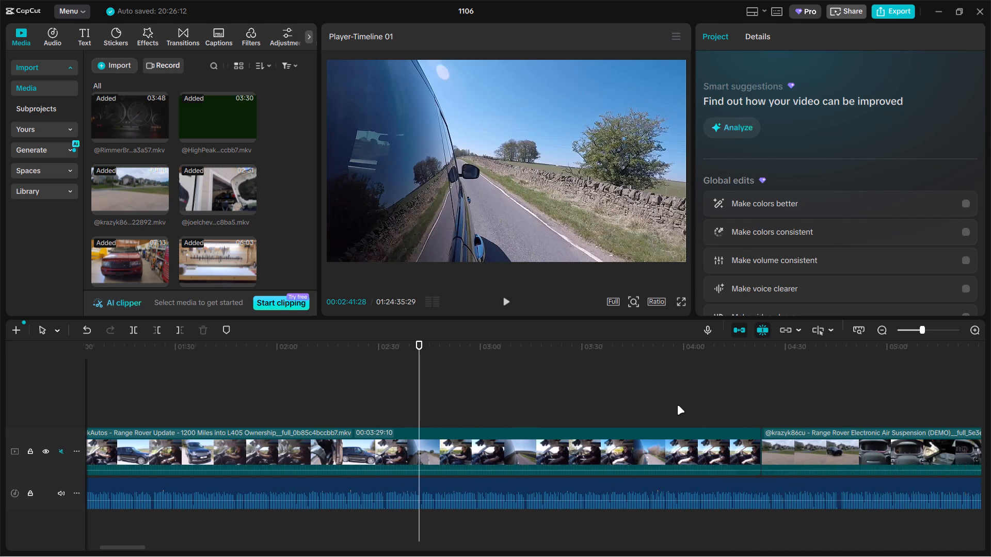
double_click(678, 401)
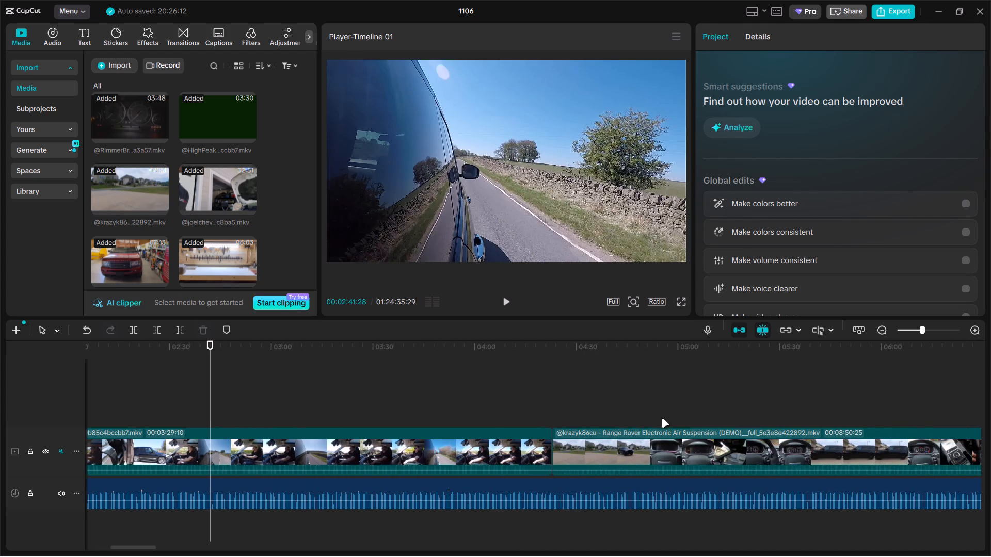
Skim the source clips after HighPeakAutos, from the krazyk86cu air suspension demo through the coil conversion and compressor videos to about 44:44.
ctrl+scroll(660, 420, down, 8)
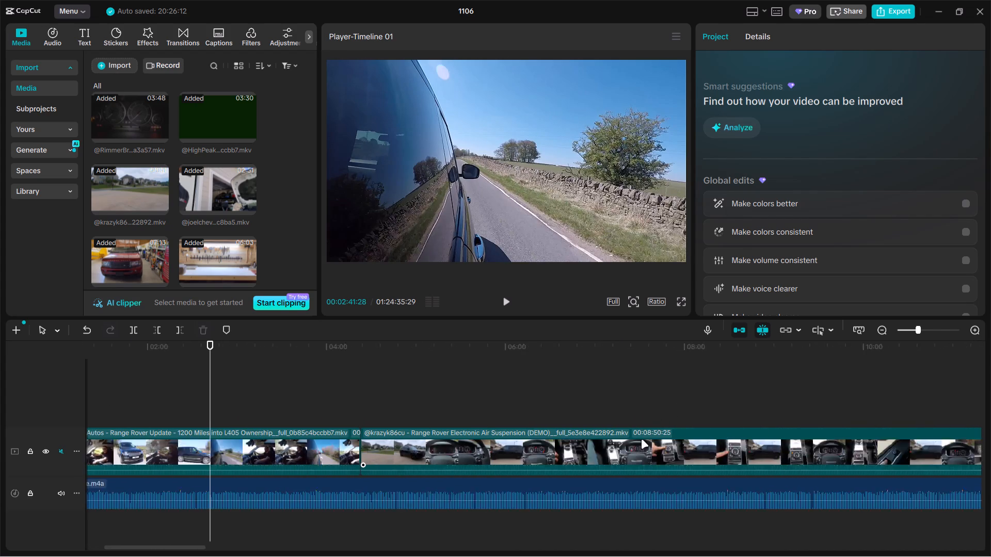
ctrl+scroll(641, 439, down, 7)
click(478, 398)
drag(477, 399, 476, 402)
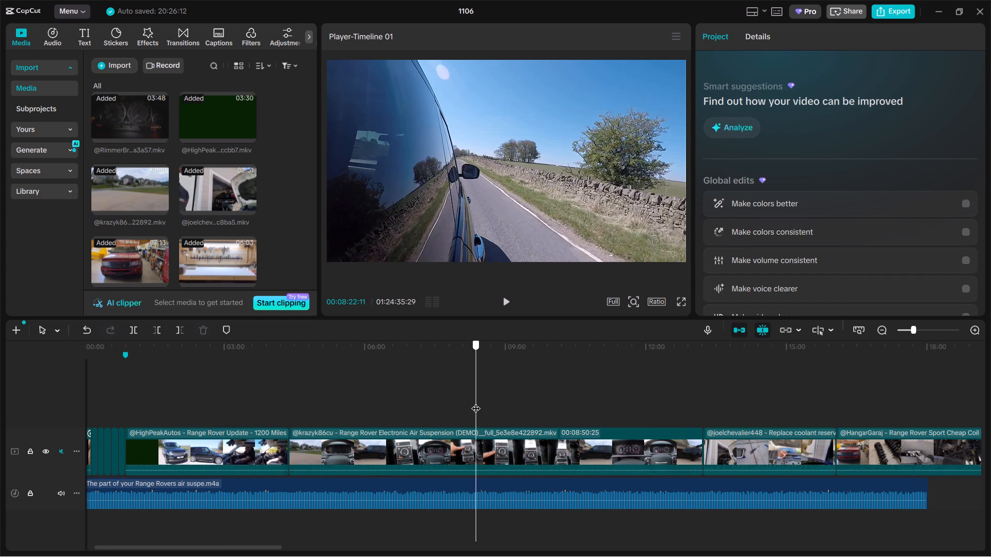
drag(476, 402, 805, 423)
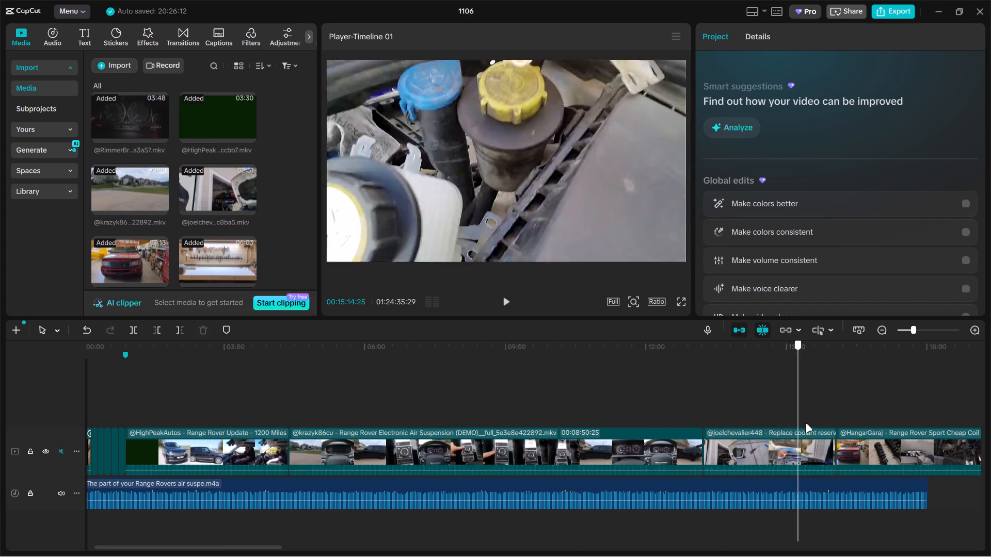
drag(805, 423, 964, 413)
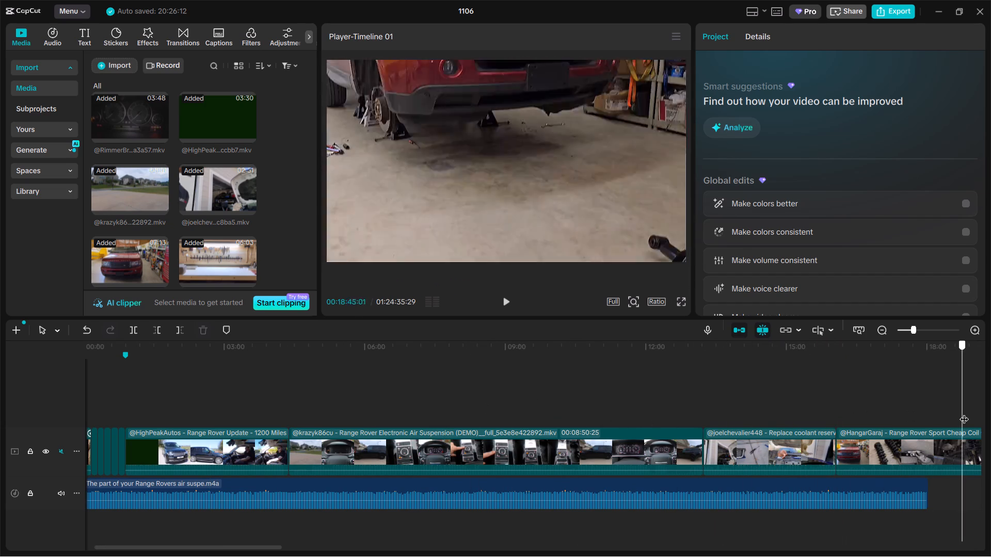
drag(964, 413, 961, 412)
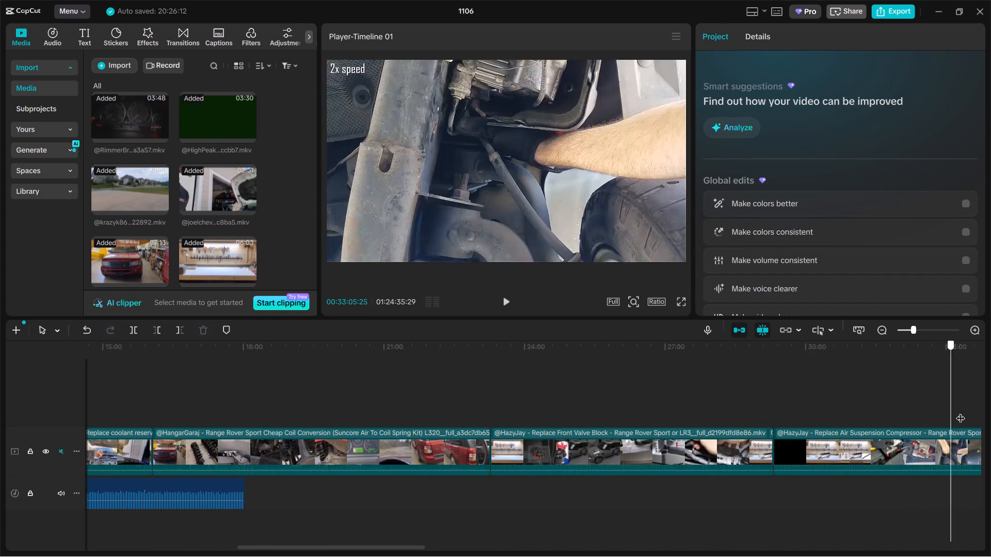
drag(961, 412, 582, 439)
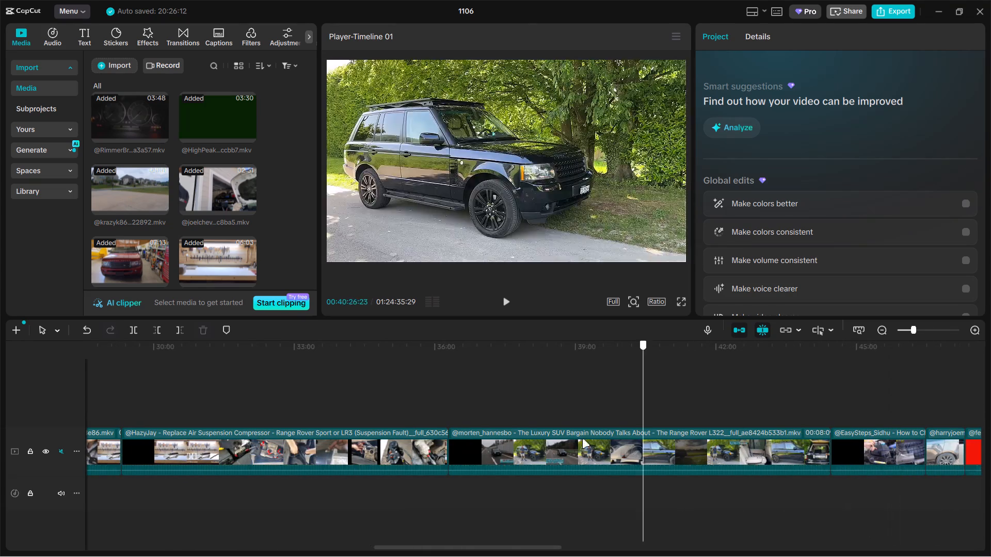
drag(582, 439, 844, 445)
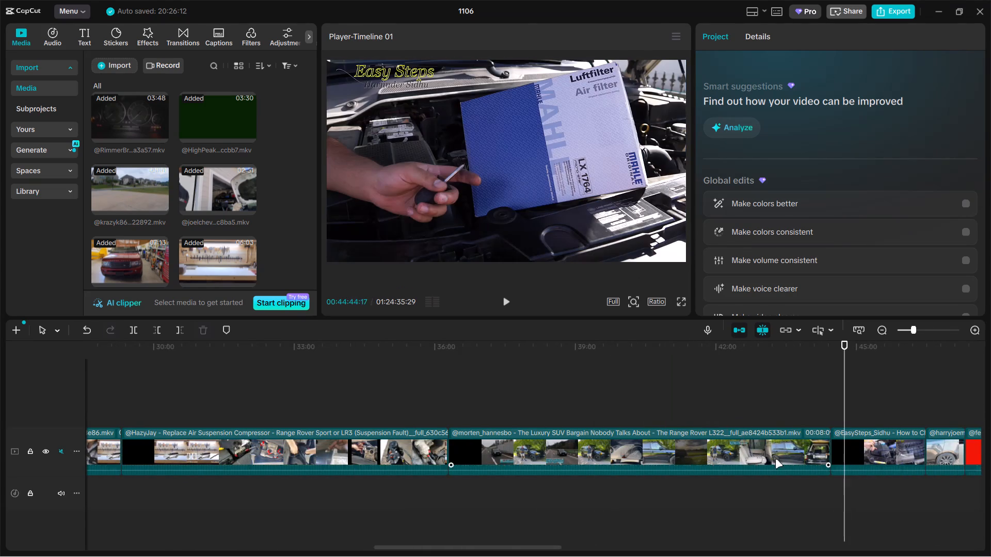
ctrl+scroll(761, 460, down, 16)
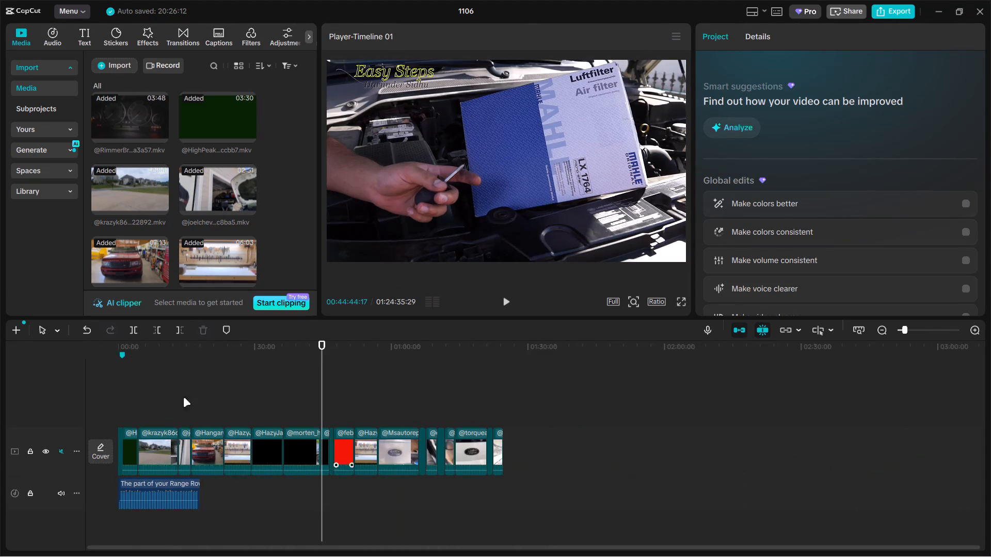
Go back to the timeline start and examine the HighPeakAutos driver and parked Range Rover shots between about 01:03 and 01:34.
ctrl+click(130, 398)
drag(130, 398, 110, 408)
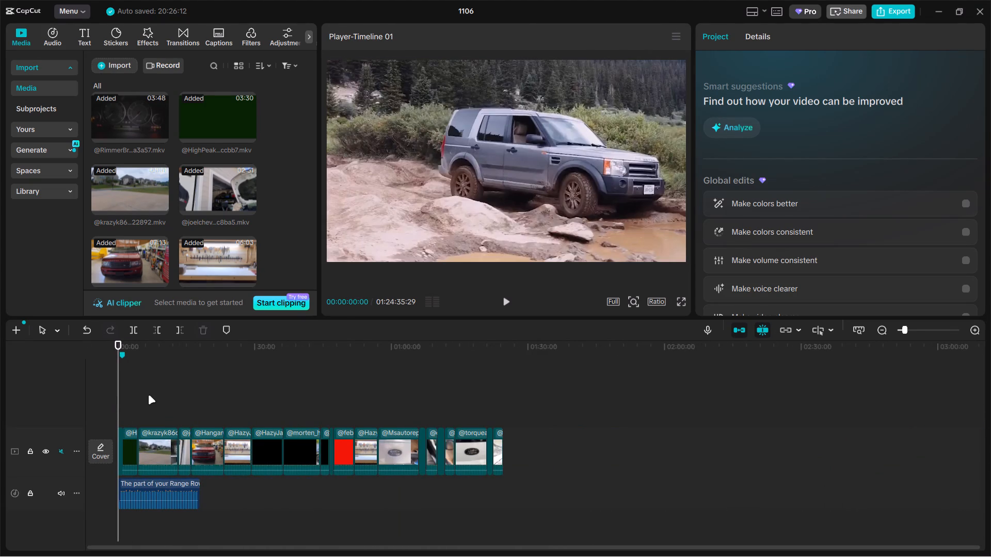
ctrl+scroll(149, 396, up, 16)
ctrl+scroll(156, 394, up, 5)
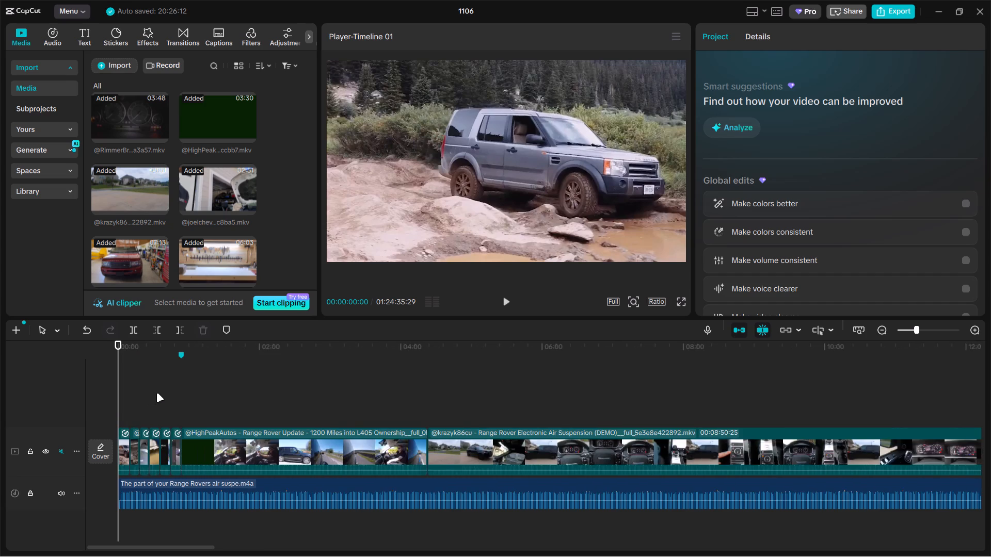
ctrl+scroll(162, 392, up, 7)
ctrl+scroll(273, 422, up, 4)
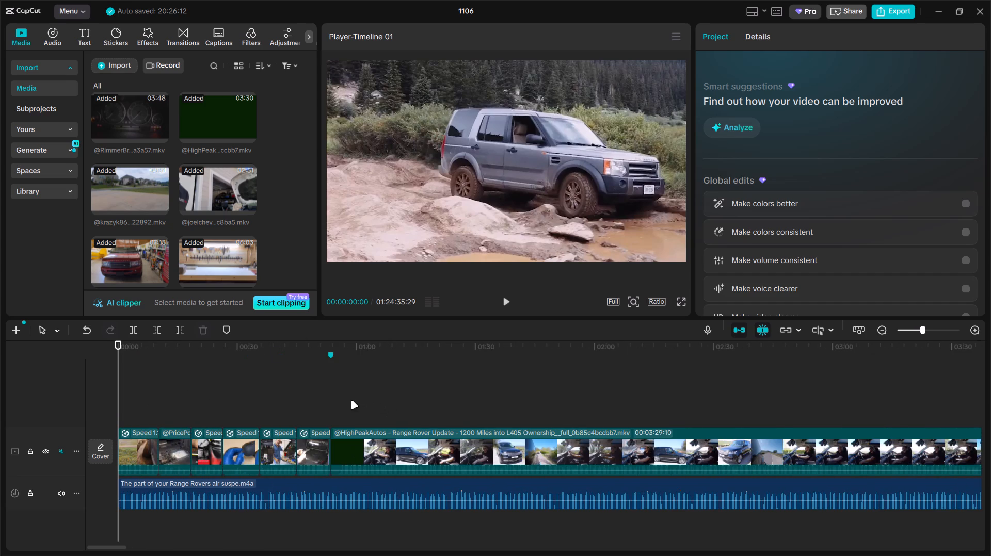
click(332, 403)
drag(332, 403, 379, 399)
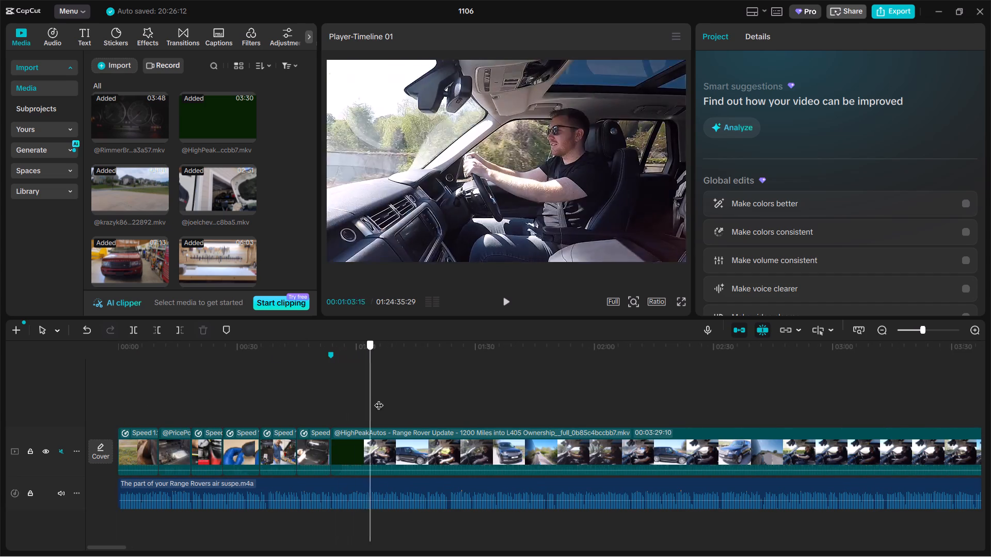
drag(379, 399, 426, 391)
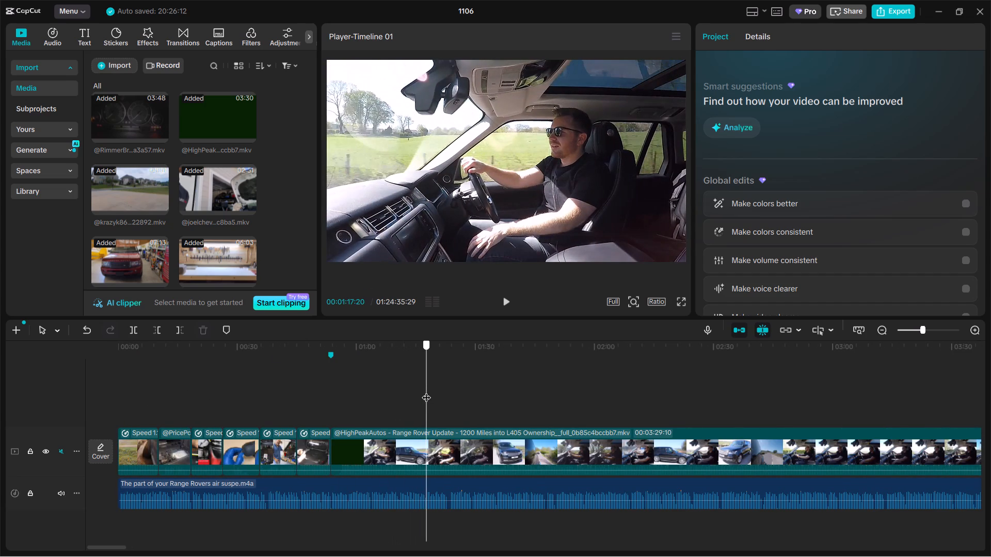
drag(426, 391, 427, 391)
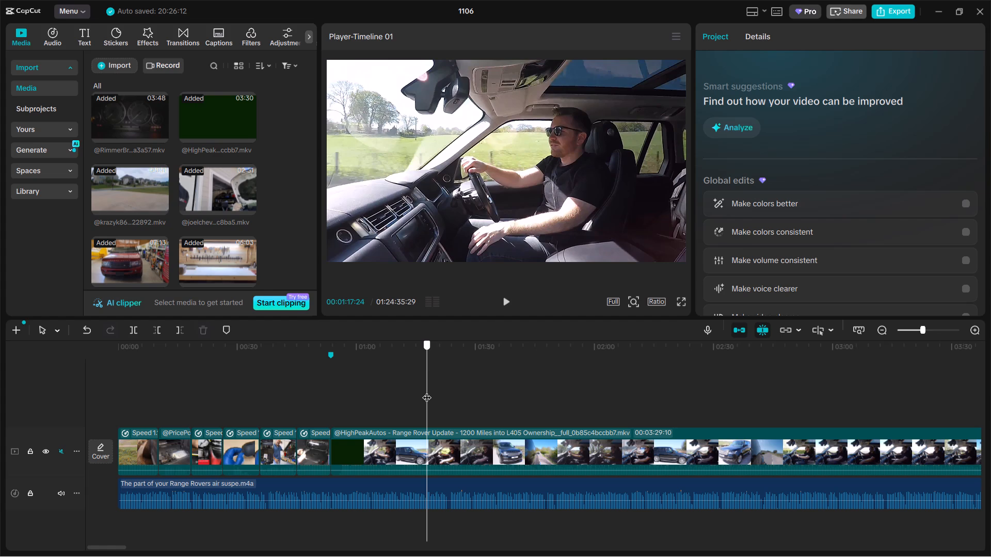
drag(427, 391, 421, 393)
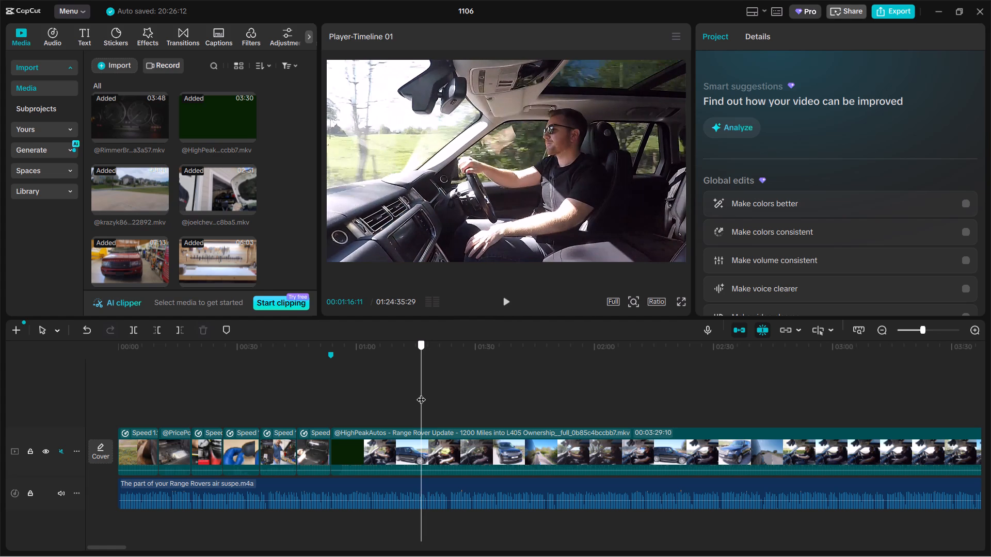
drag(421, 393, 414, 399)
drag(414, 399, 484, 405)
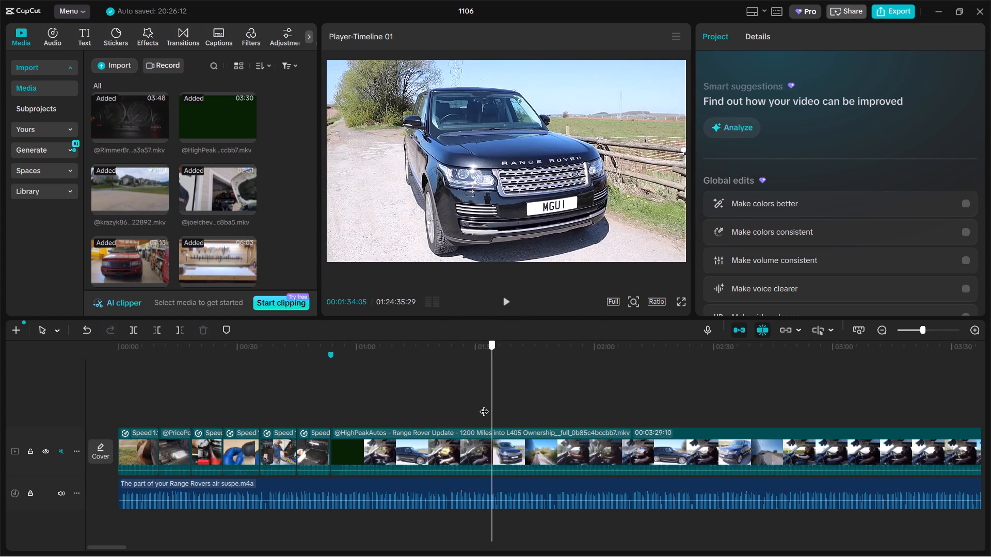
drag(484, 405, 443, 408)
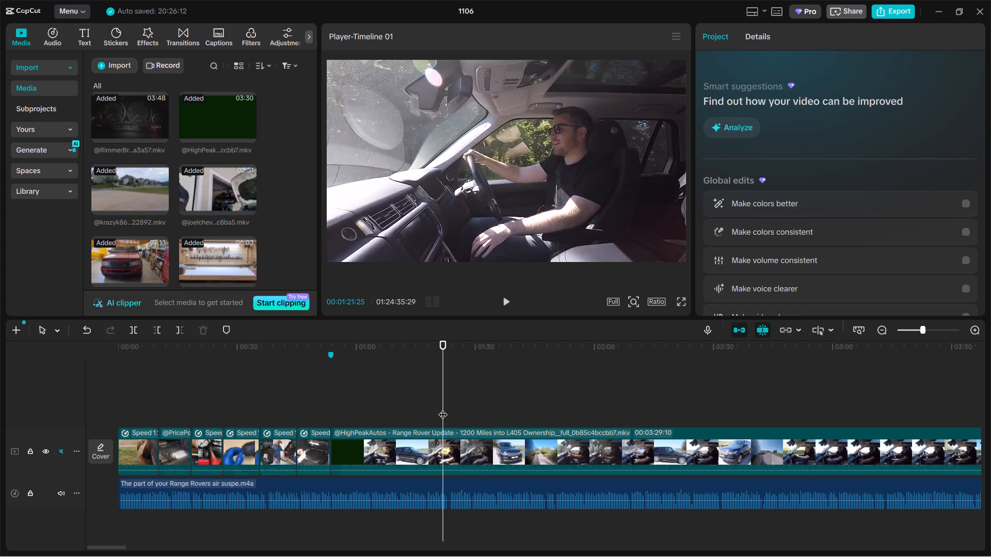
Skim the HighPeakAutos driving, roadside and open boot shots between about 01:28 and 03:19.
click(536, 398)
drag(536, 398, 539, 401)
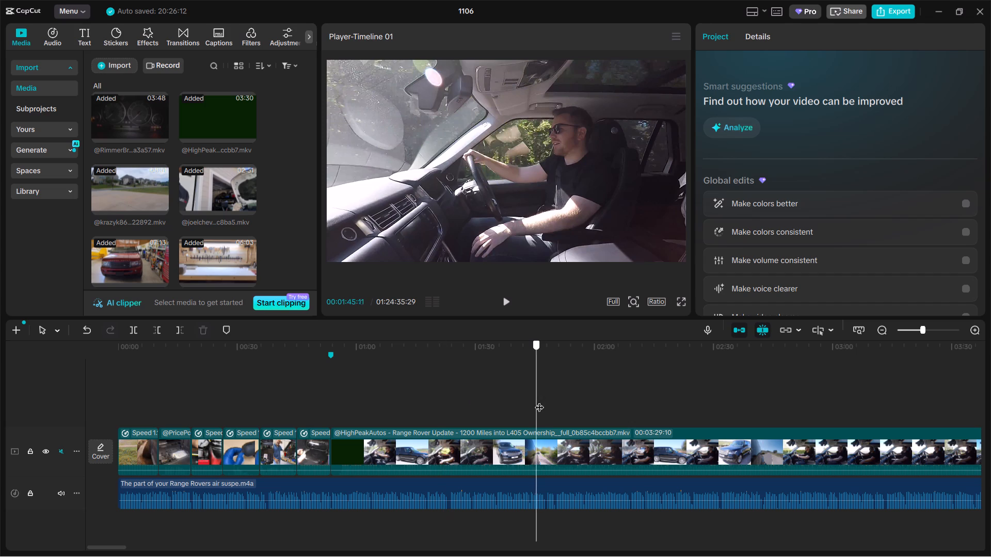
drag(539, 401, 542, 402)
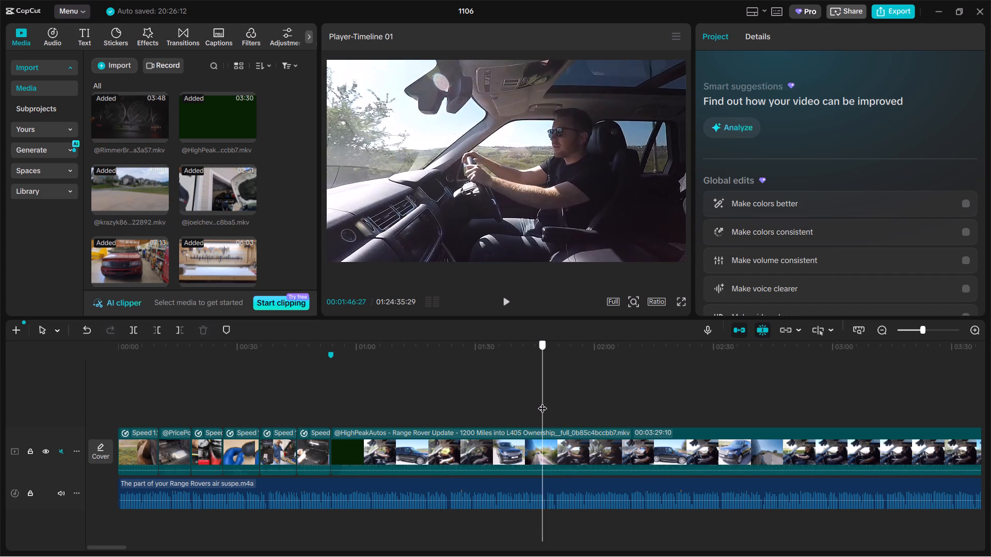
drag(542, 402, 553, 402)
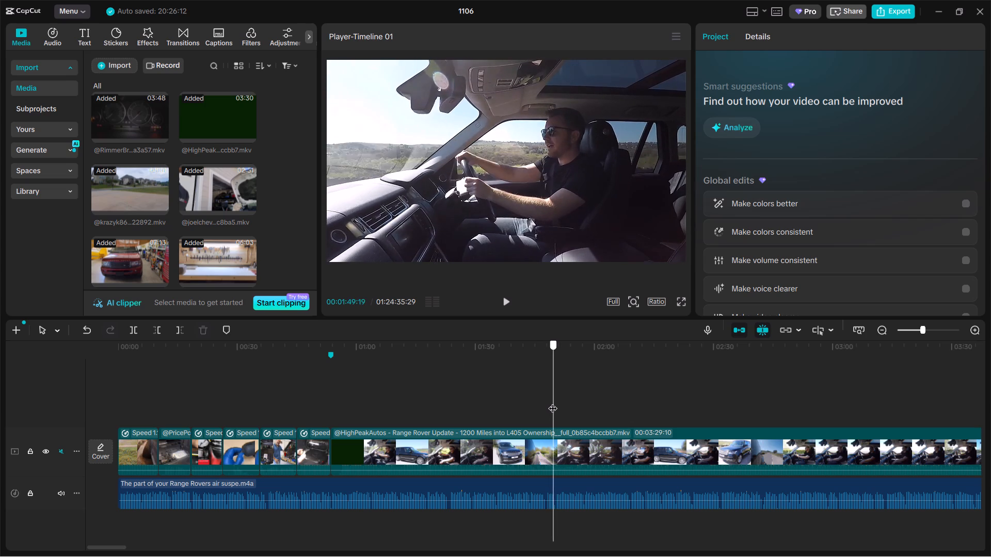
drag(553, 402, 576, 388)
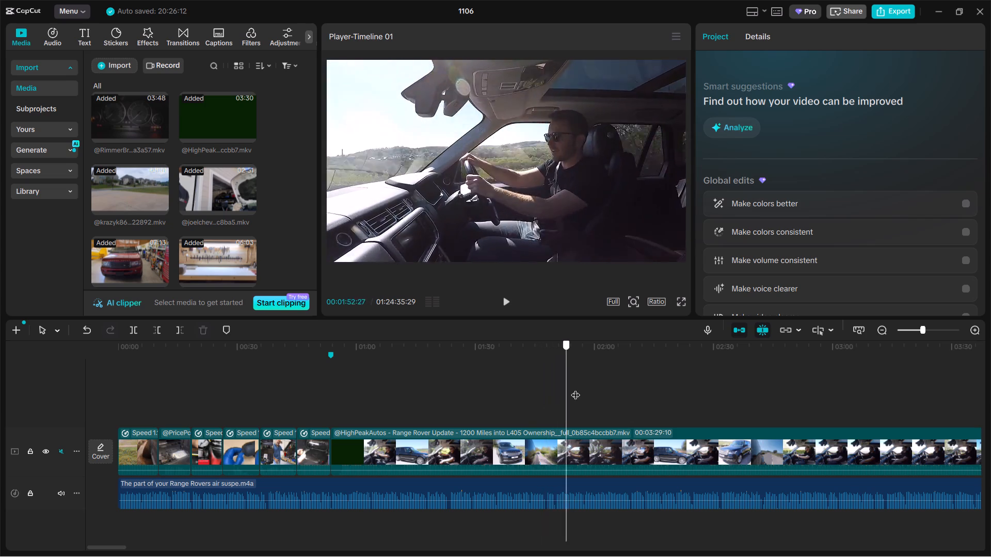
drag(576, 388, 477, 393)
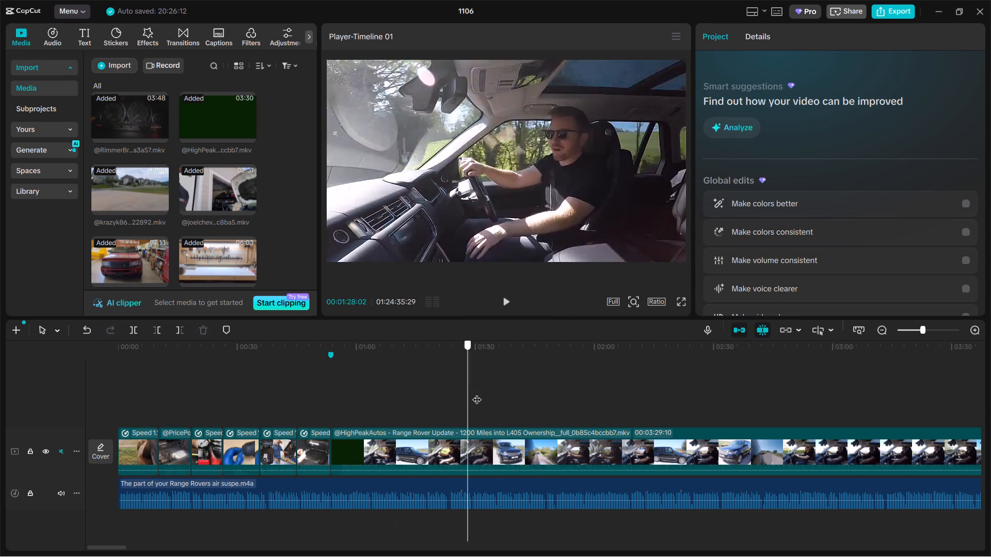
drag(477, 393, 573, 403)
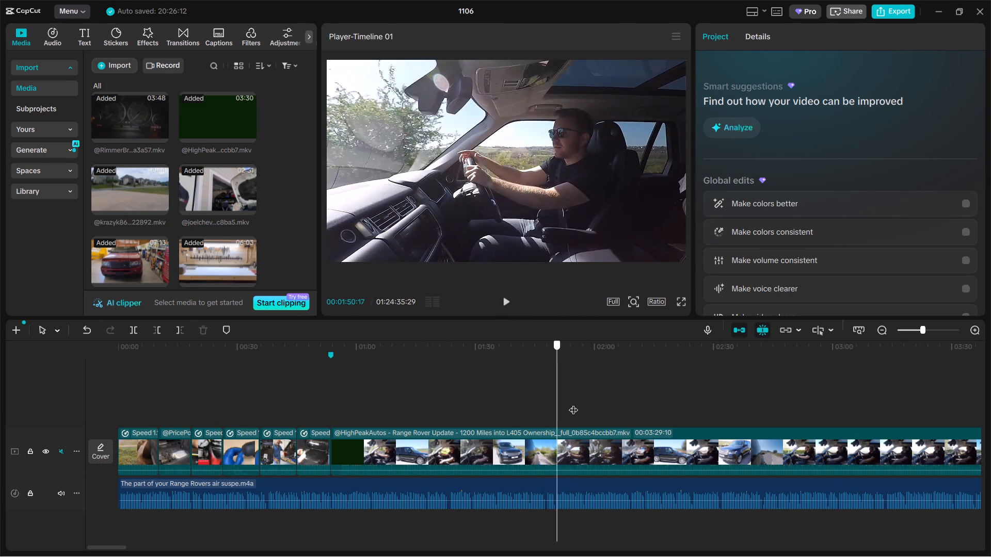
drag(573, 403, 639, 420)
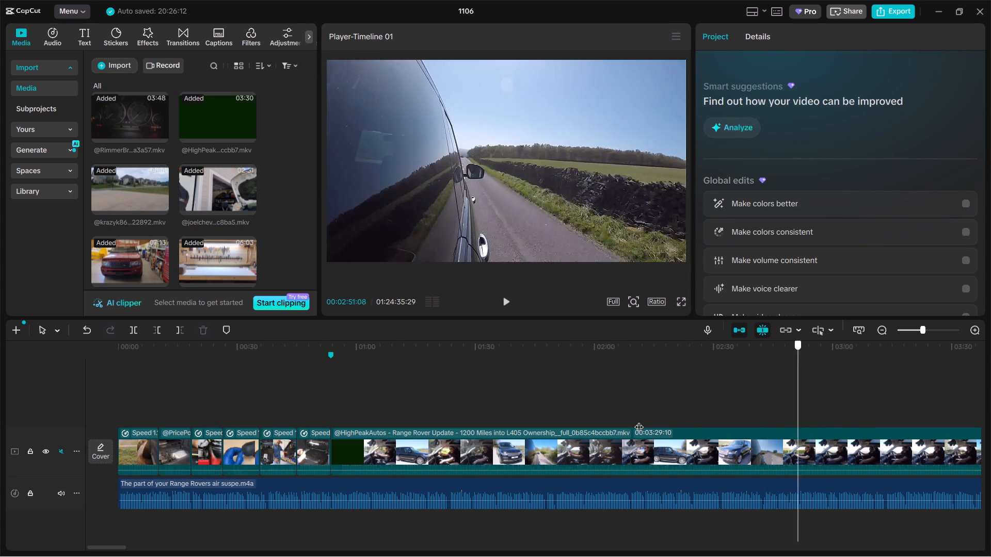
drag(639, 420, 902, 374)
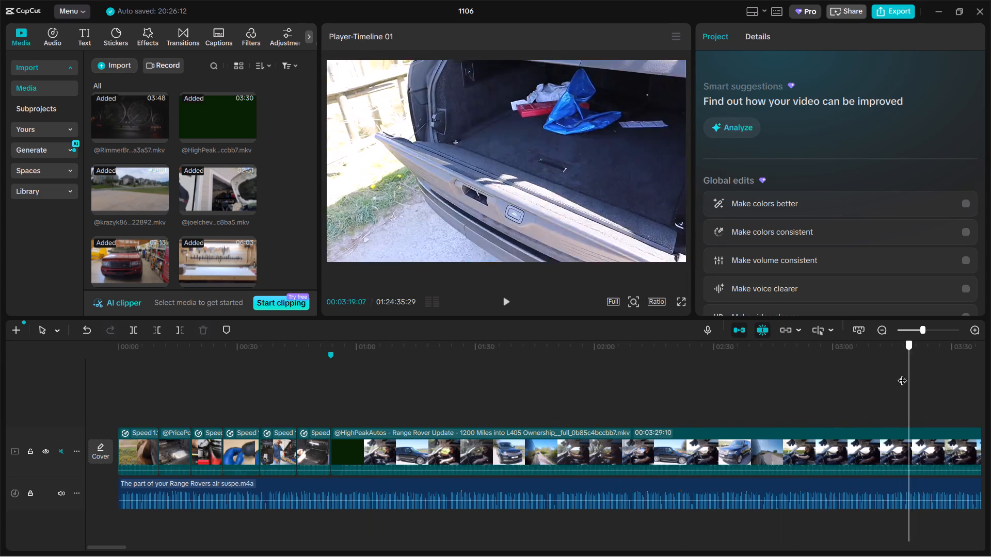
drag(902, 374, 686, 384)
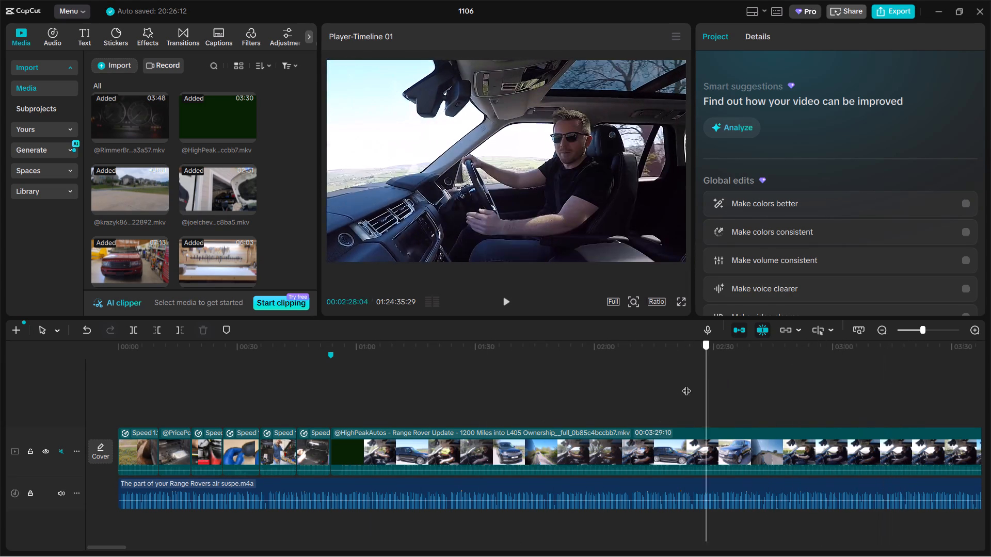
Skim the HighPeakAutos clip between about 01:25 and 03:44, comparing the driver, parked Range Rover, roadside and speaker shots.
drag(686, 384, 459, 394)
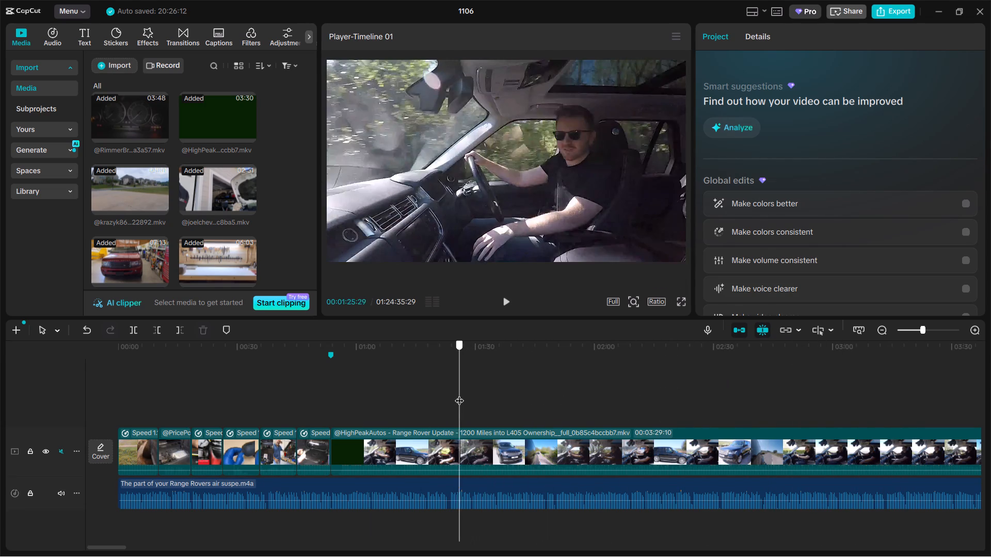
drag(459, 394, 506, 390)
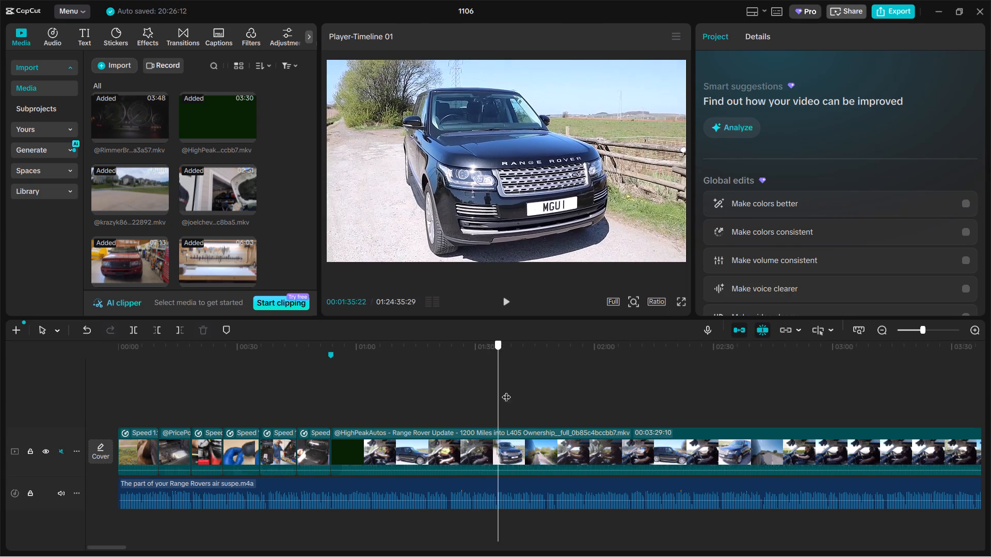
drag(506, 390, 814, 386)
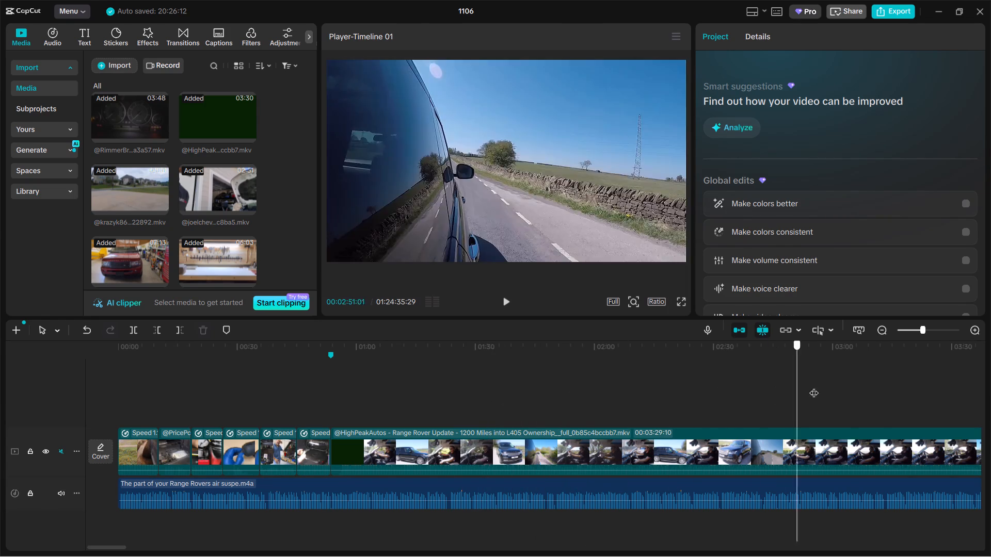
drag(814, 386, 662, 396)
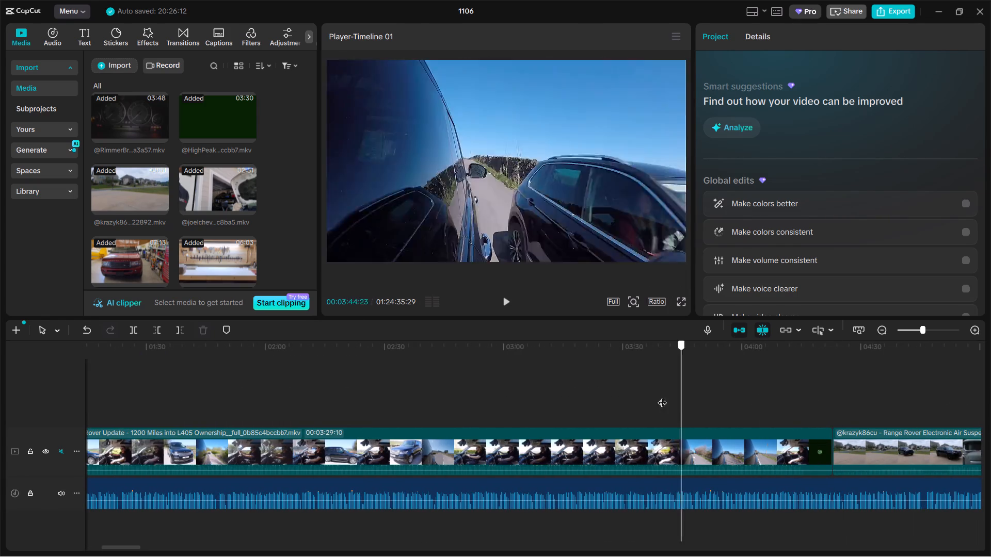
drag(662, 396, 484, 404)
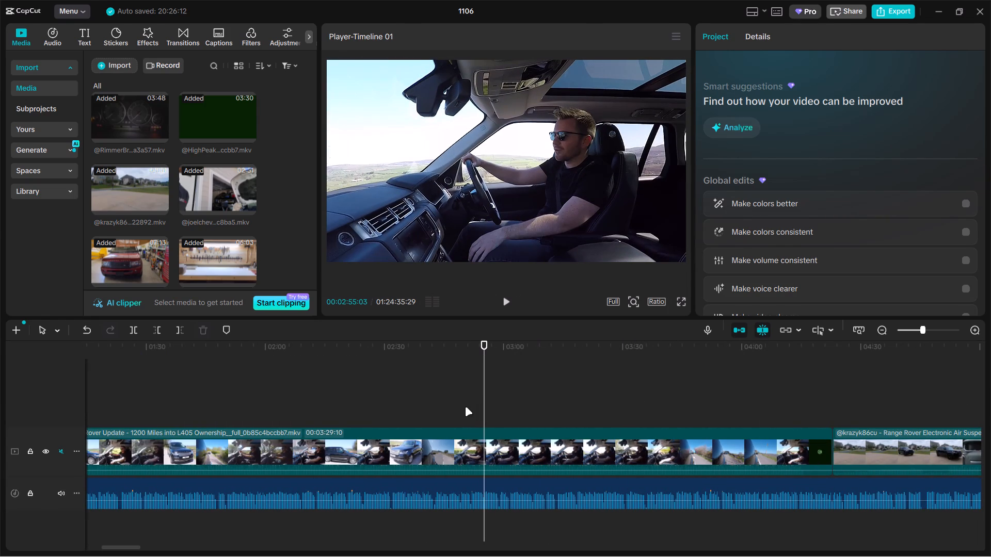
click(348, 415)
drag(348, 415, 276, 424)
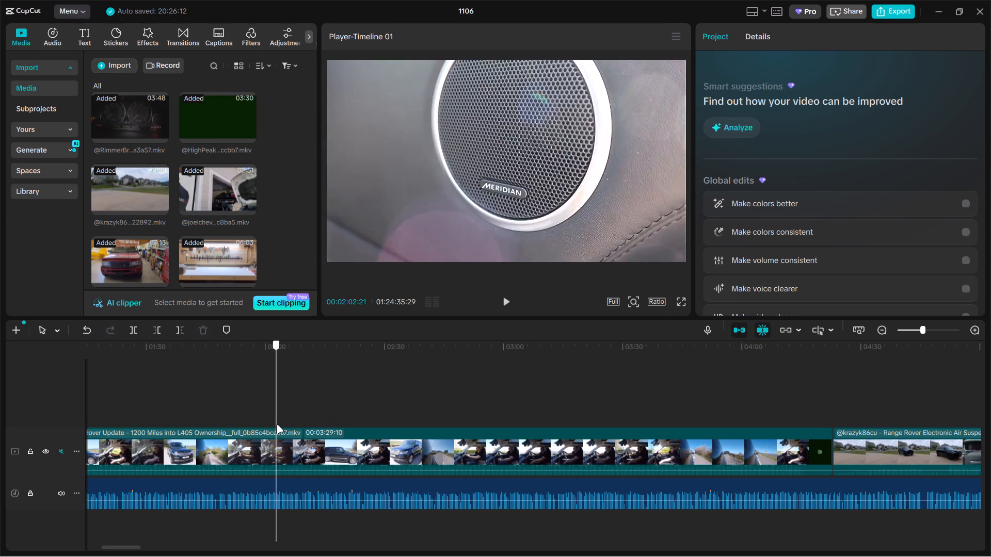
drag(276, 424, 306, 440)
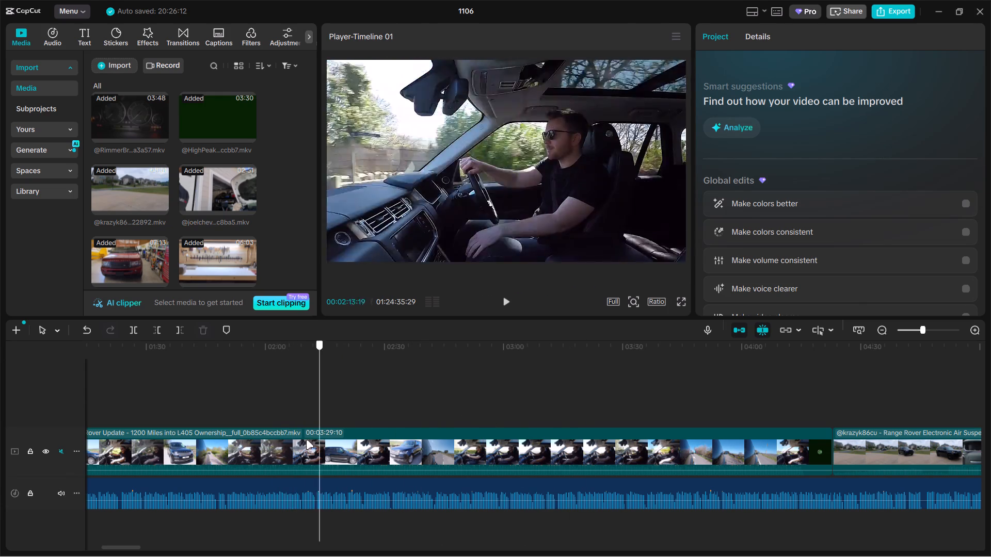
drag(306, 440, 246, 405)
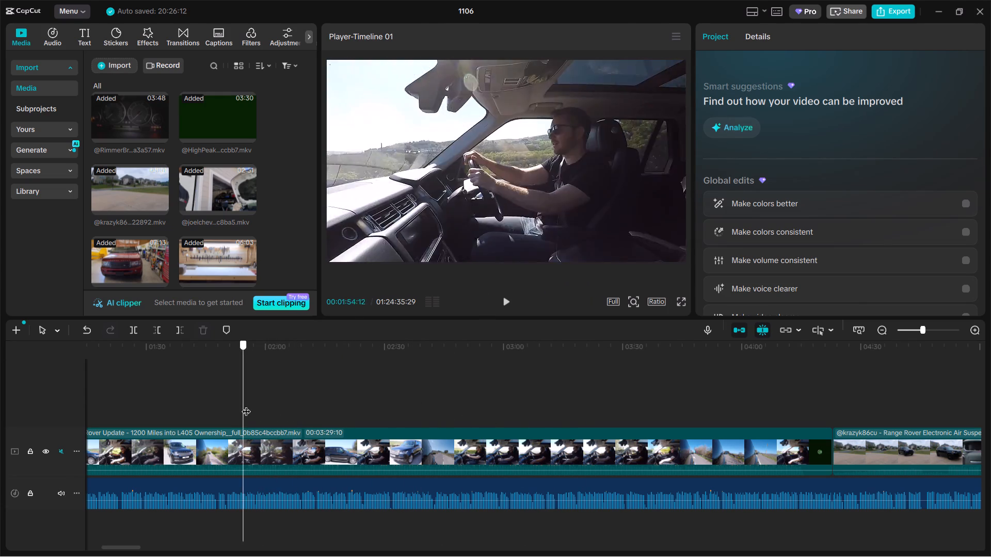
drag(246, 405, 254, 409)
drag(254, 408, 256, 535)
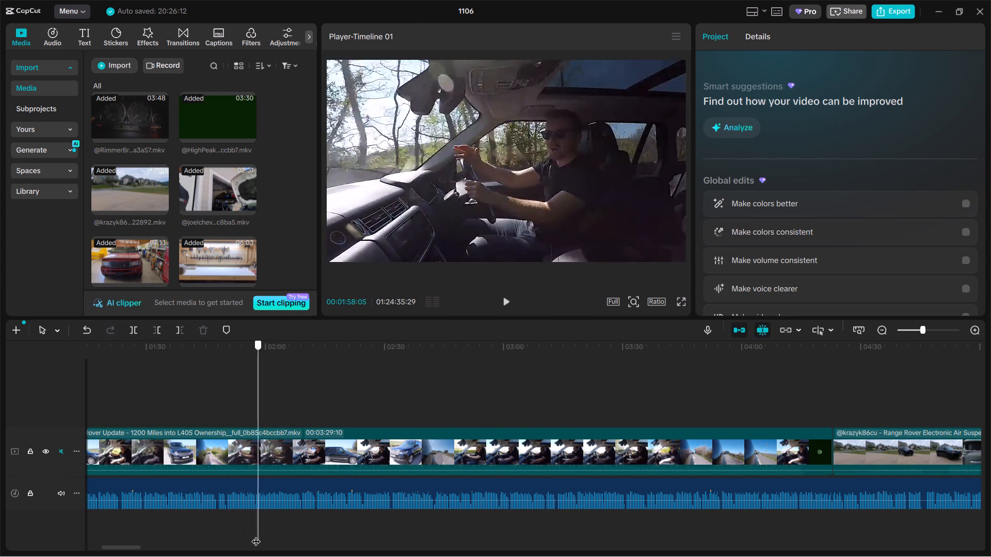
drag(256, 535, 239, 413)
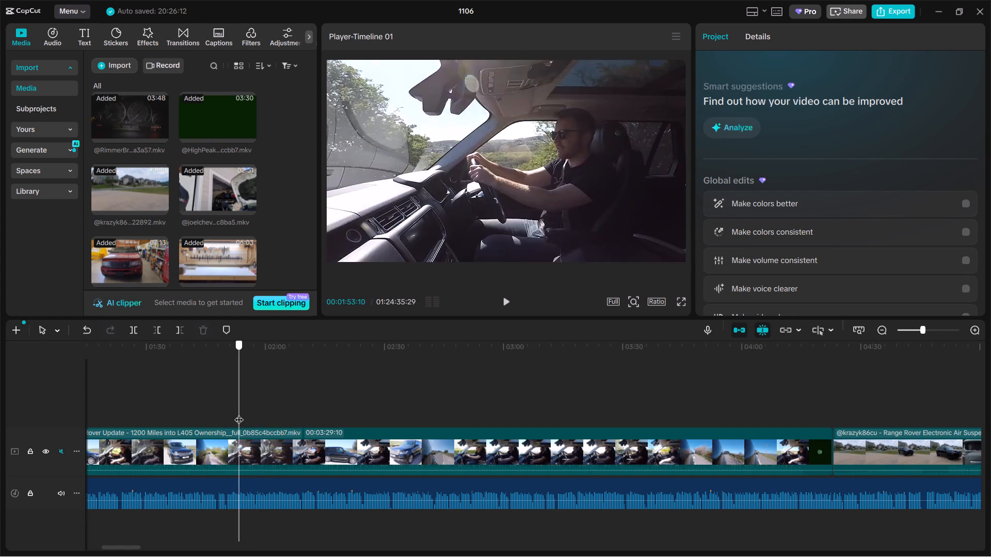
Return to the intro clips around 00:21, and re-examine the HighPeakAutos driver and road shots between about 00:58 and 02:20.
drag(239, 413, 139, 437)
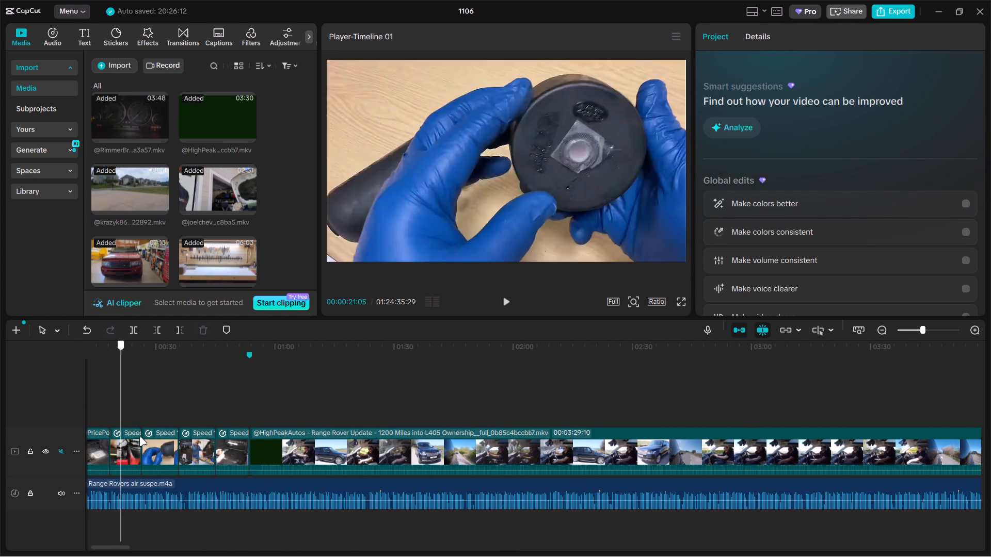
drag(139, 437, 295, 415)
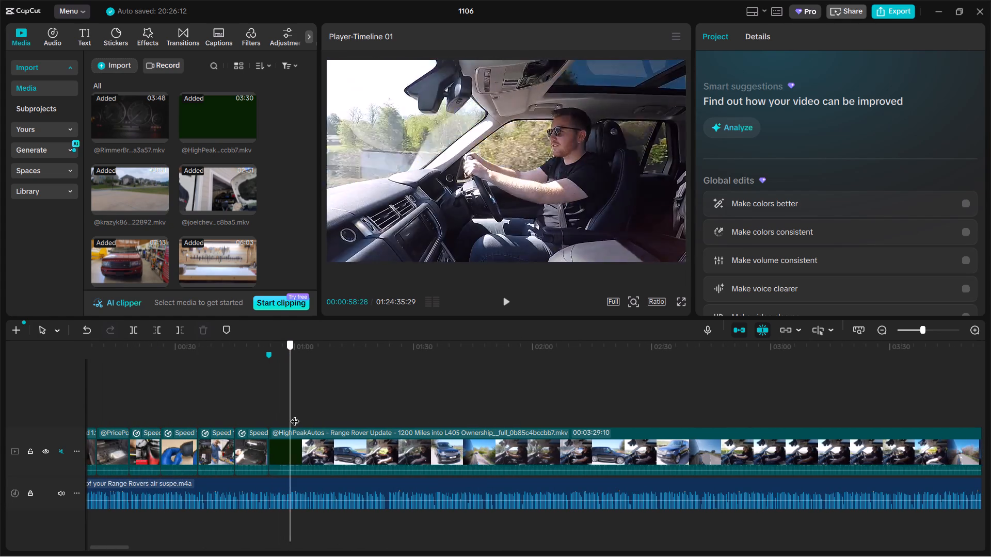
drag(295, 415, 639, 398)
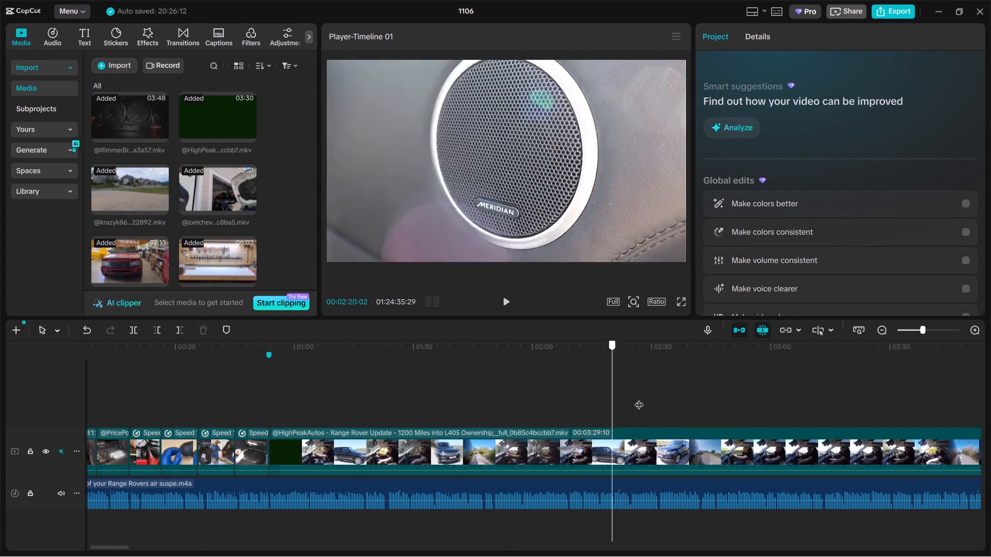
drag(639, 398, 486, 418)
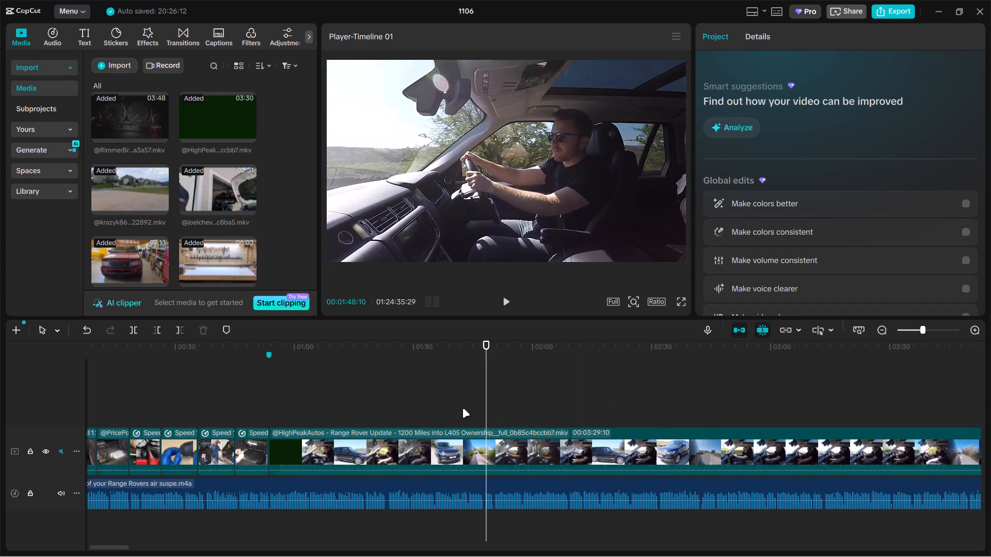
click(462, 408)
click(462, 408)
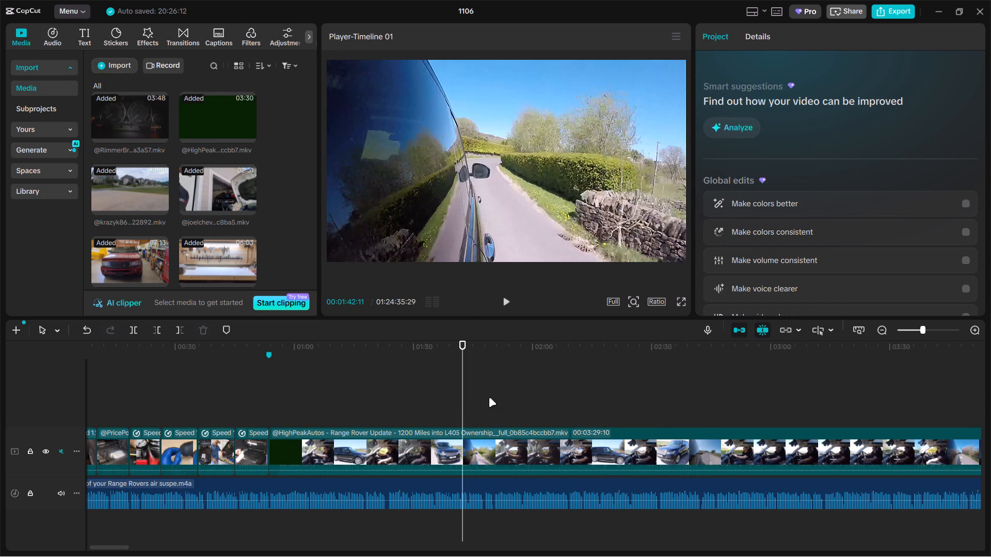
click(489, 398)
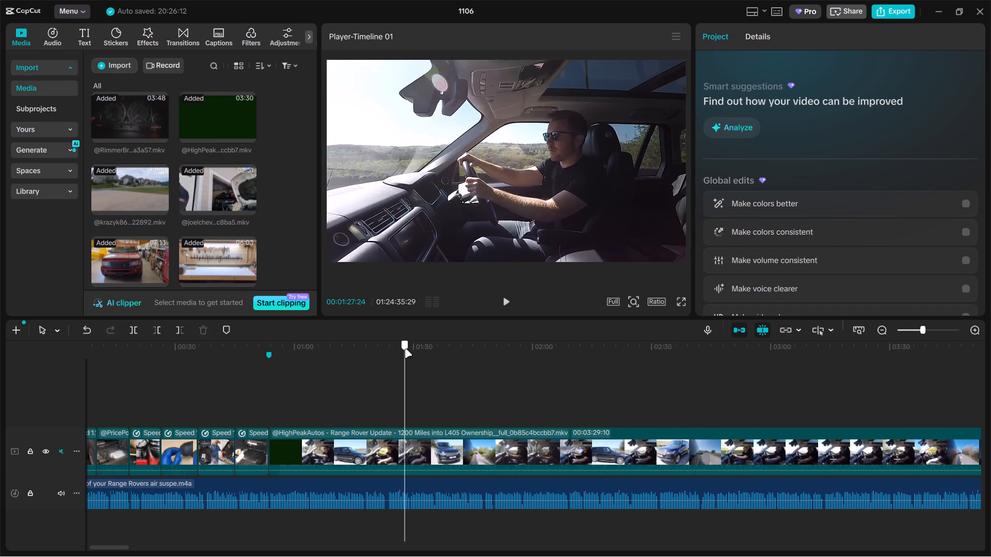
click(405, 349)
drag(405, 349, 399, 354)
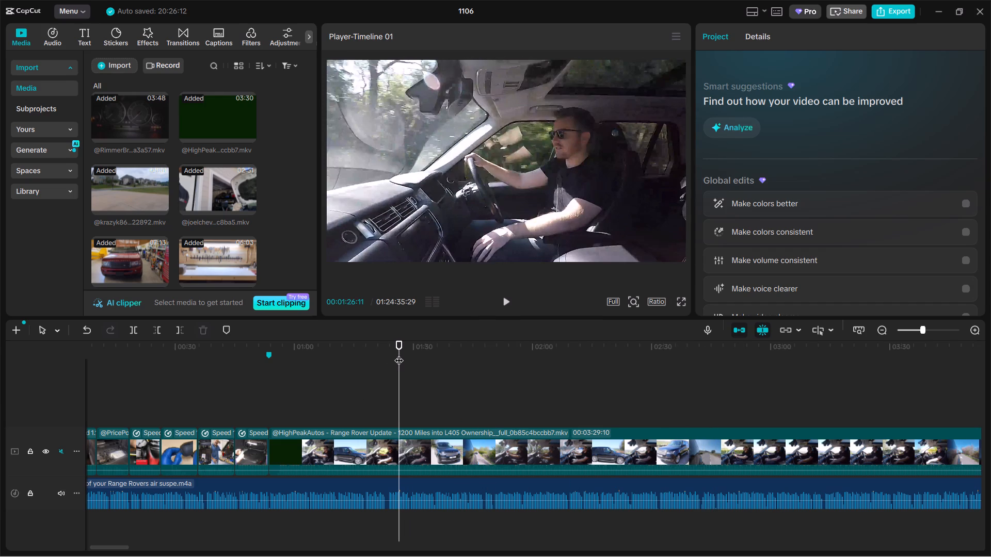
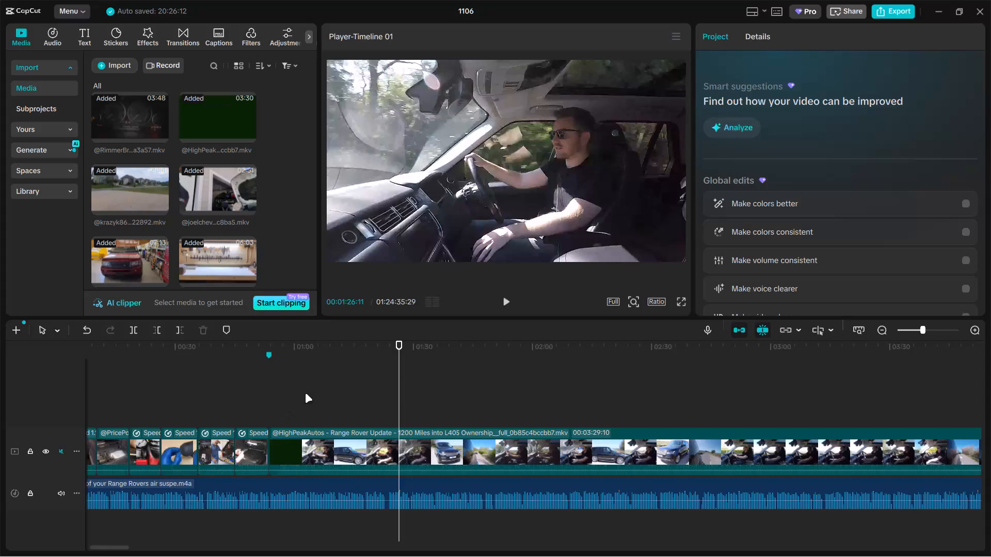
Skim the HighPeakAutos clip again between about 01:03 and 03:20, examining the parked Range Rover, road and open boot shots.
drag(306, 394, 387, 386)
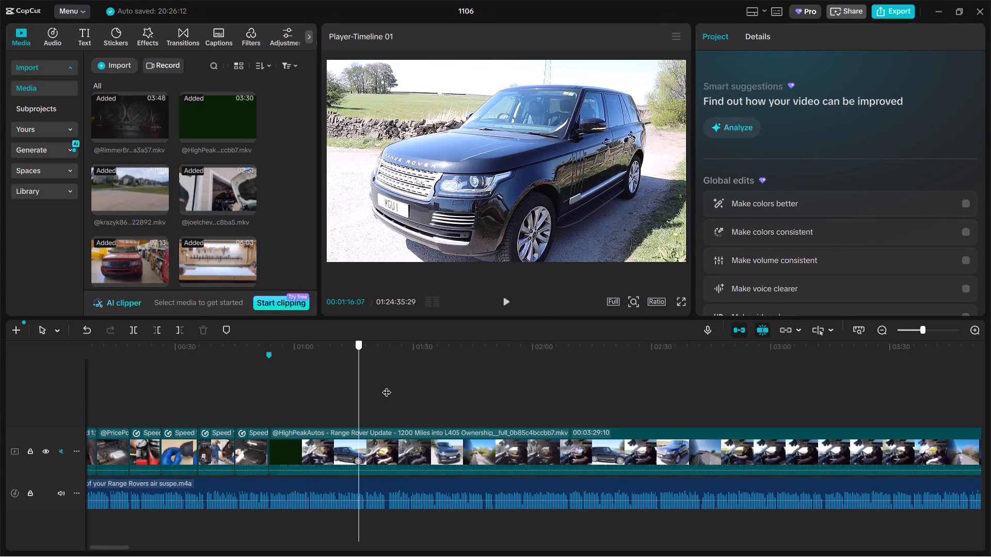
drag(387, 386, 582, 399)
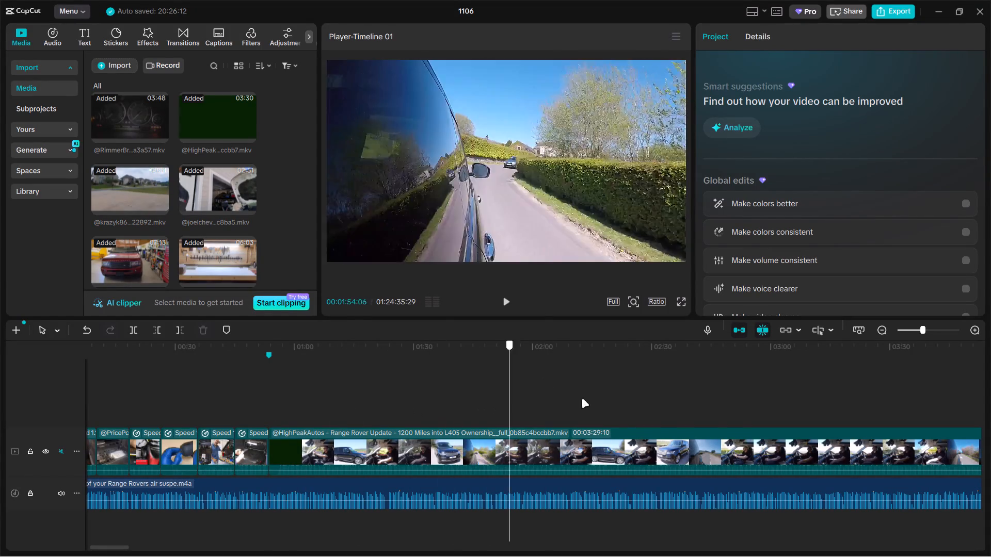
drag(582, 399, 851, 389)
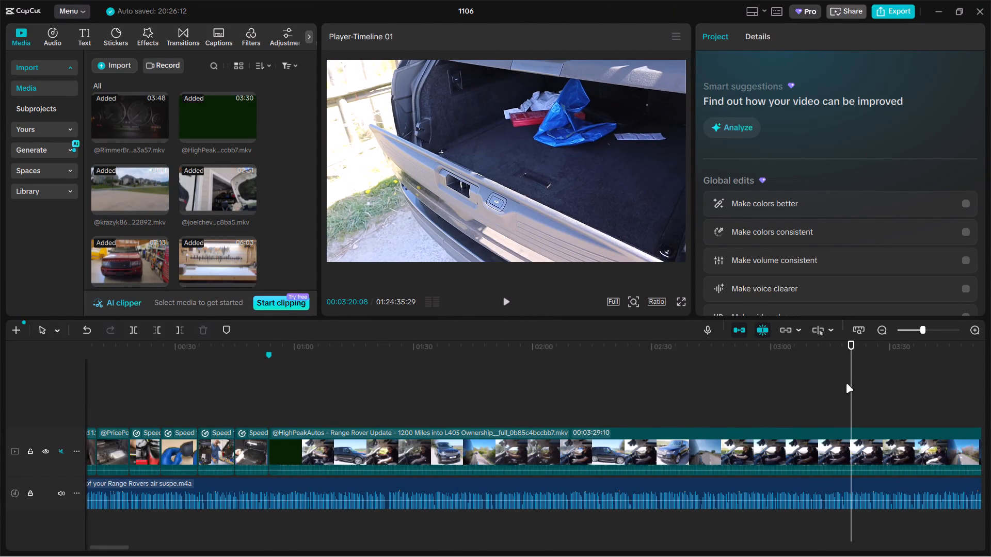
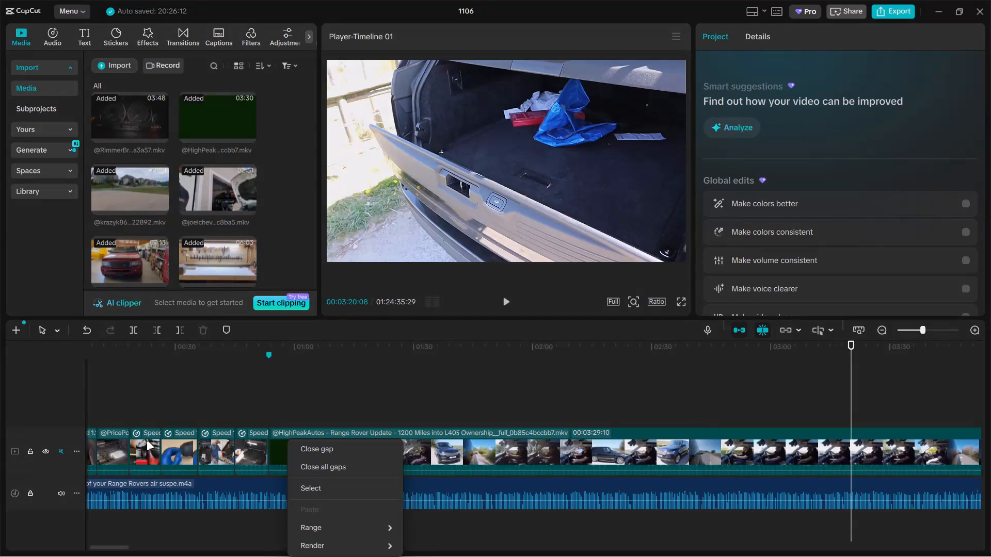
Review the assembled intro clips between the project start and about 00:52, up to the section marker.
double_click(198, 403)
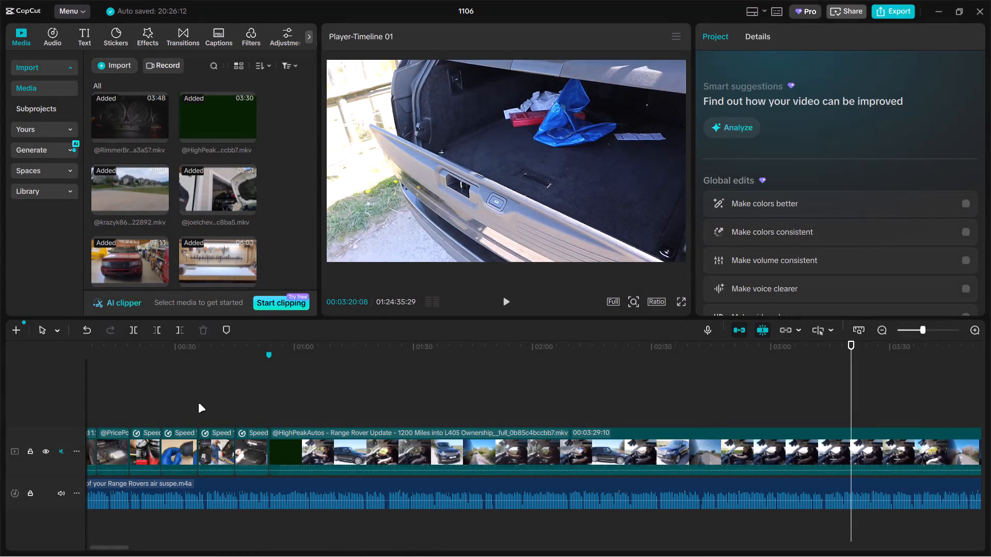
click(206, 402)
double_click(218, 396)
drag(228, 393, 238, 388)
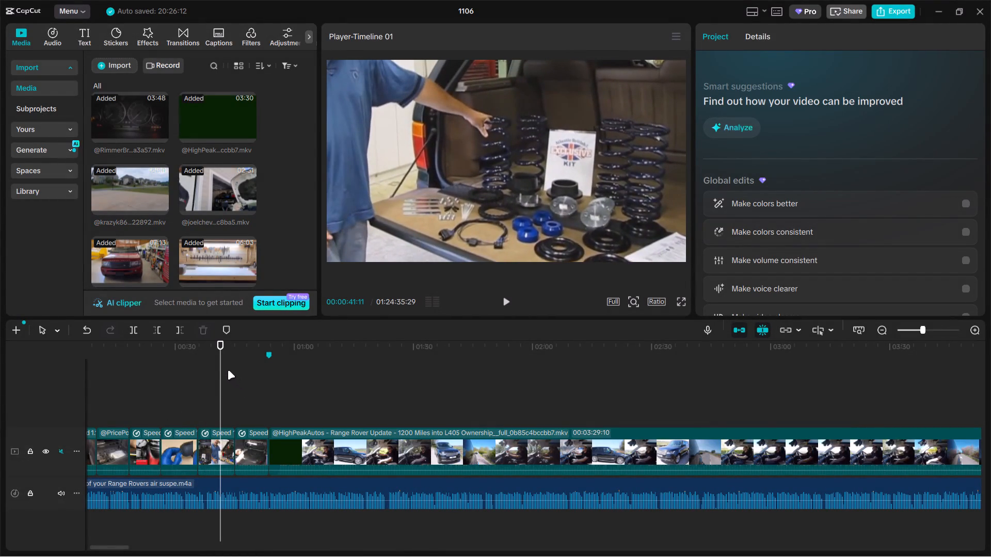
drag(223, 367, 239, 354)
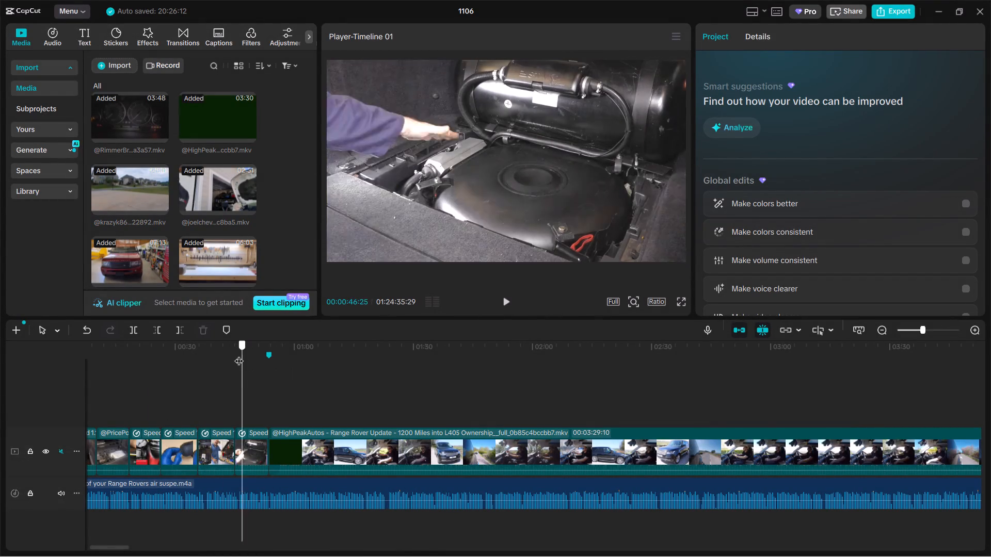
drag(239, 354, 261, 354)
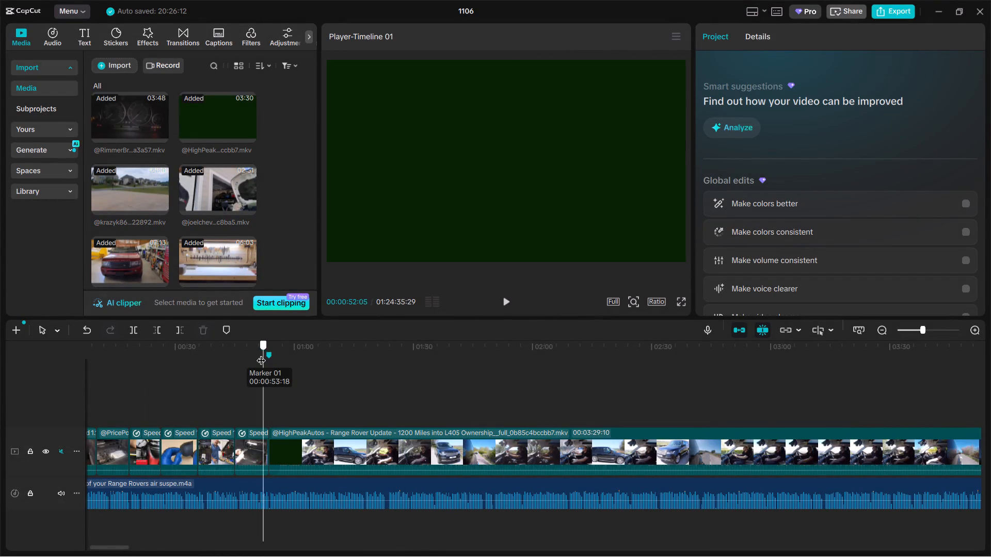
drag(261, 354, 83, 365)
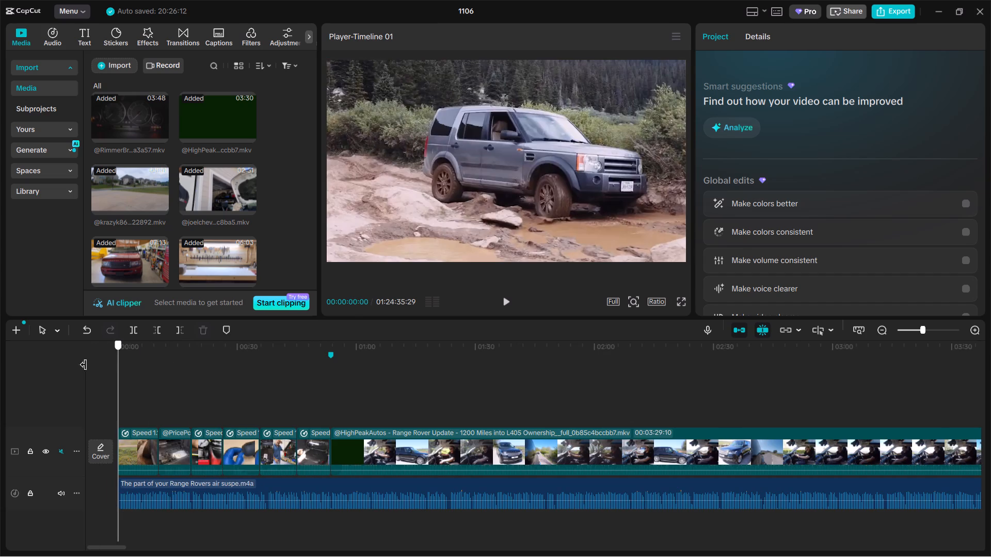
drag(83, 365, 252, 356)
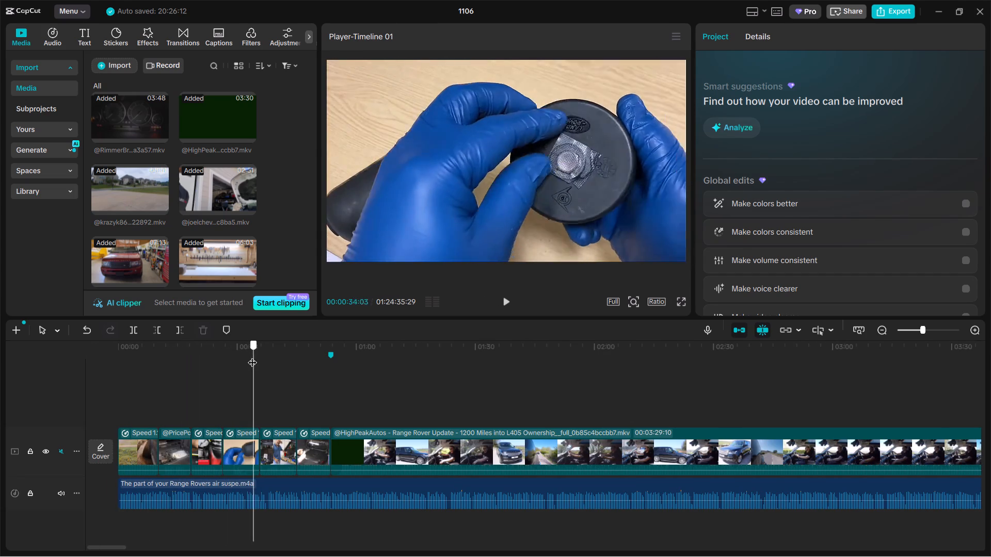
drag(252, 356, 256, 354)
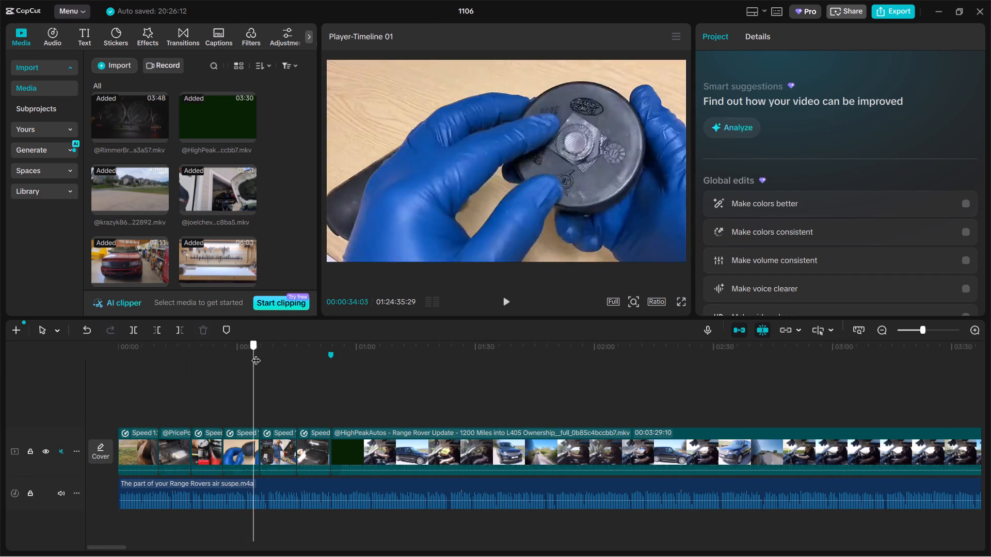
Skim the HighPeakAutos clip between about 00:53 and 02:00, examining the parked Range Rover and driving shots.
drag(256, 354, 315, 377)
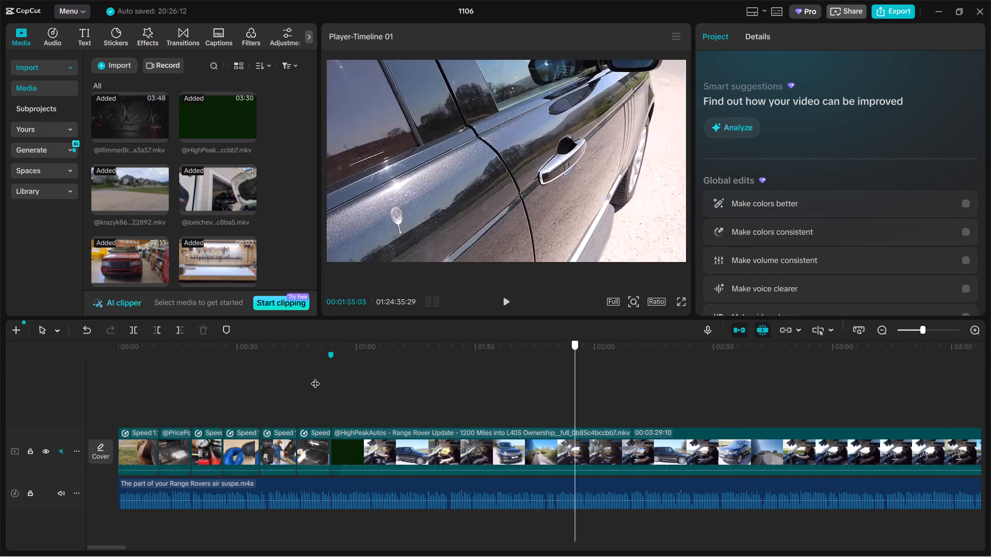
drag(315, 377, 413, 354)
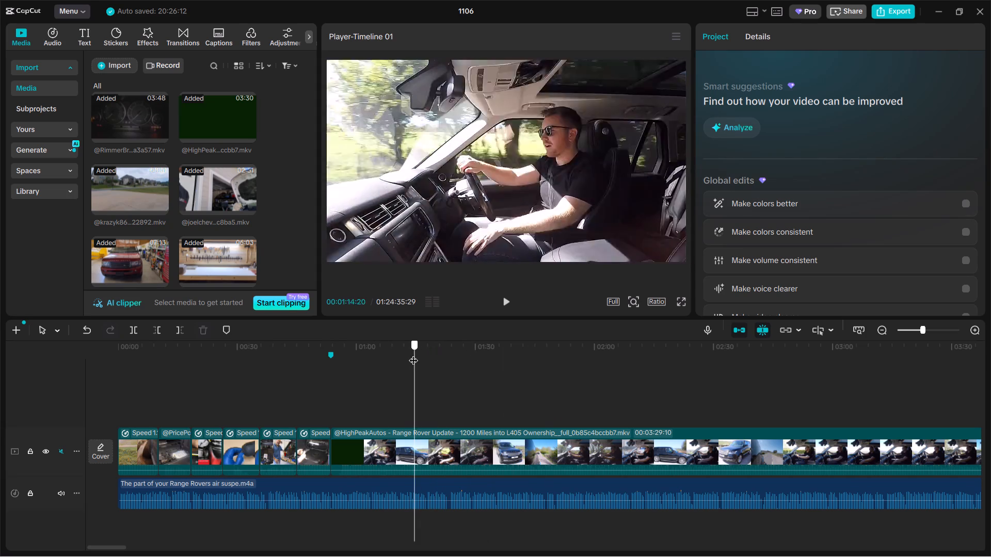
drag(413, 354, 328, 338)
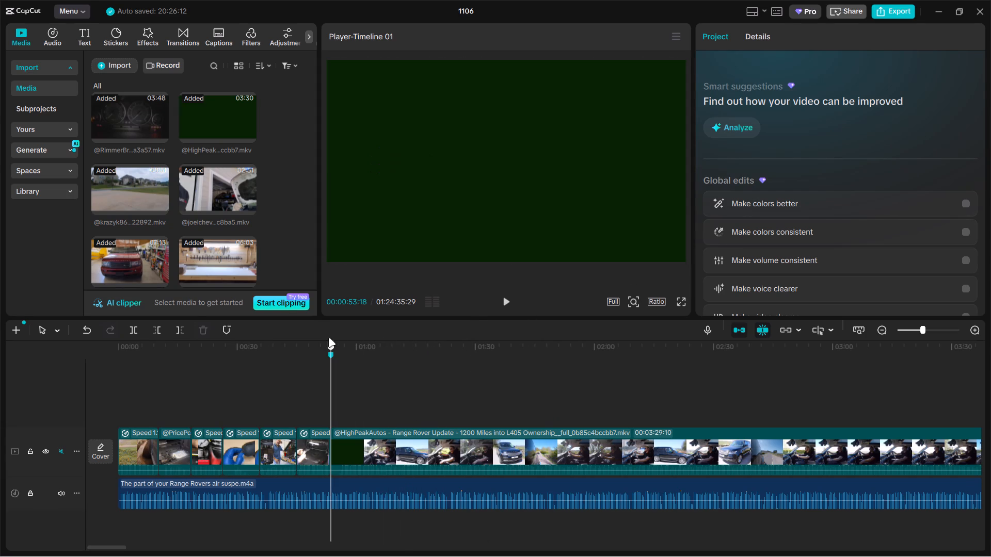
drag(328, 338, 598, 341)
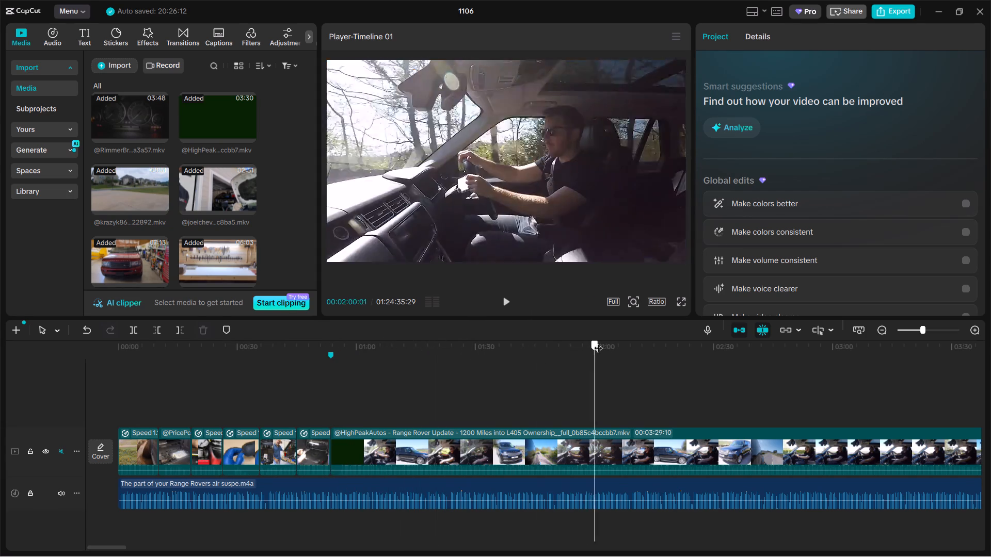
drag(598, 341, 367, 350)
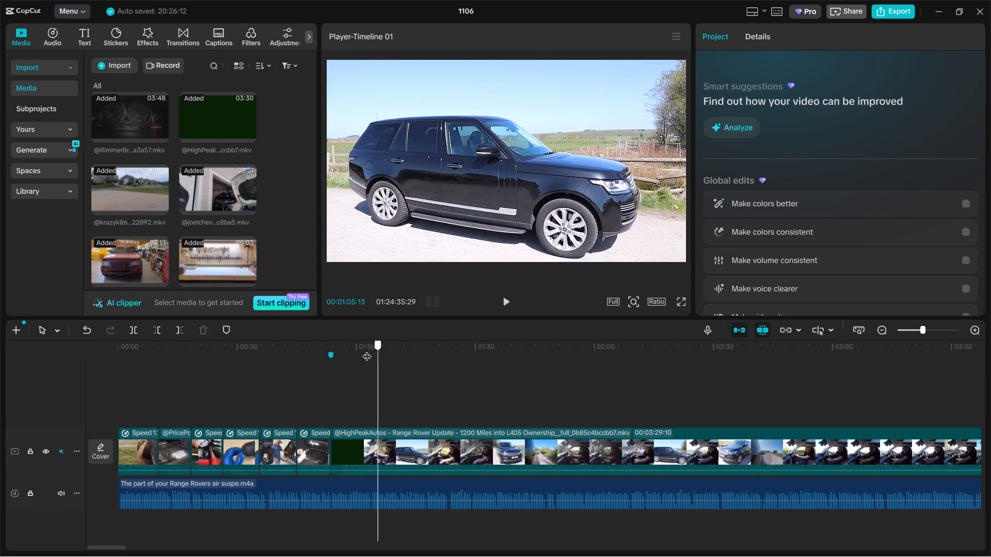
drag(367, 350, 441, 346)
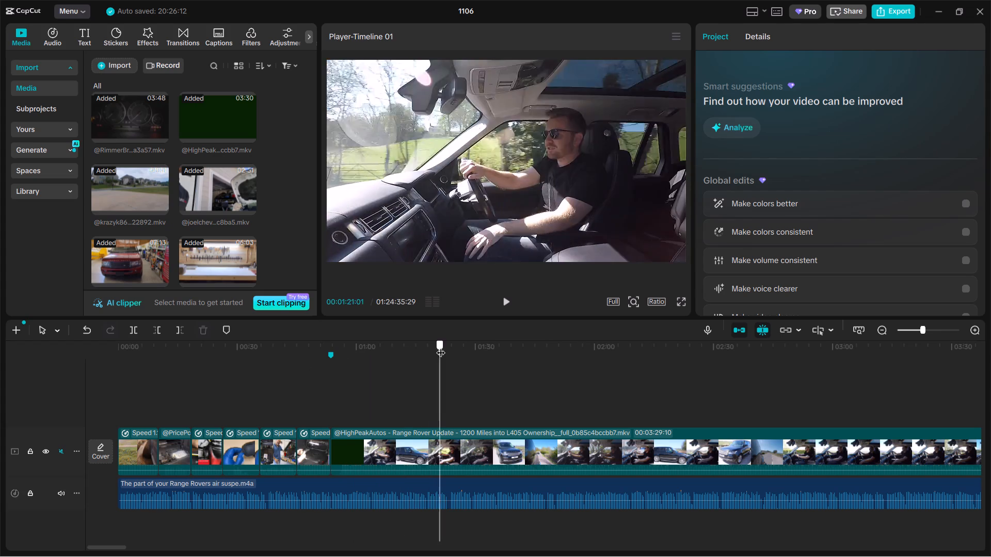
drag(441, 346, 459, 346)
click(459, 346)
drag(459, 346, 409, 386)
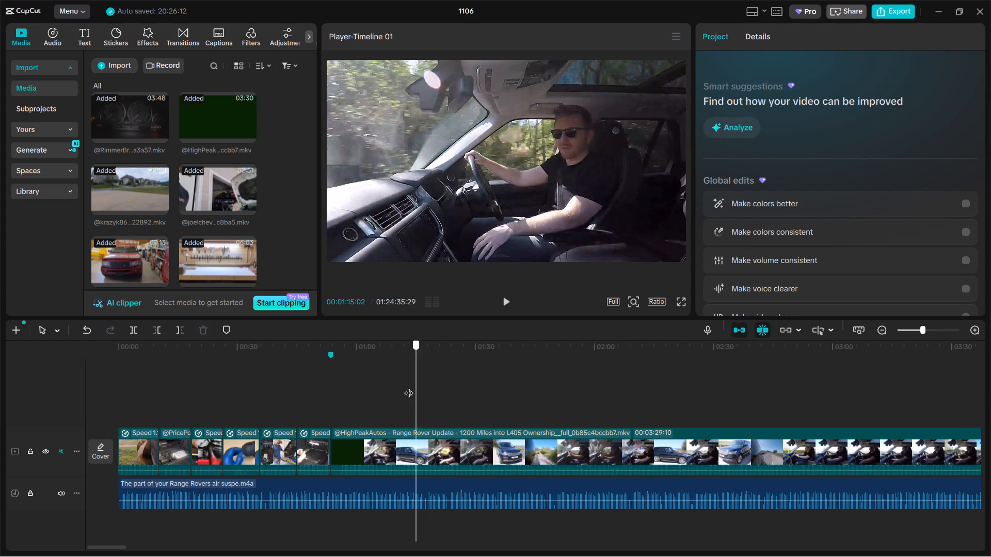
drag(409, 386, 337, 390)
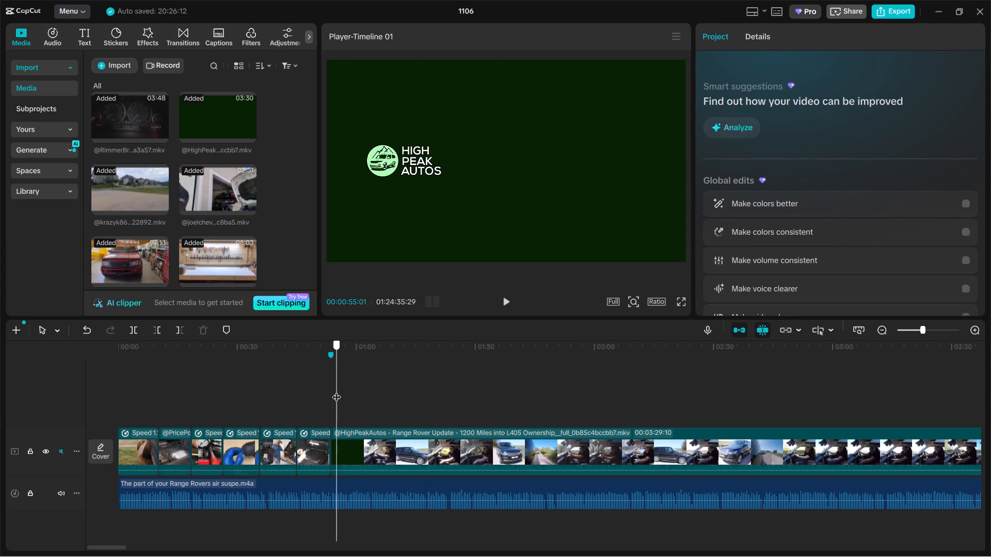
drag(337, 390, 329, 390)
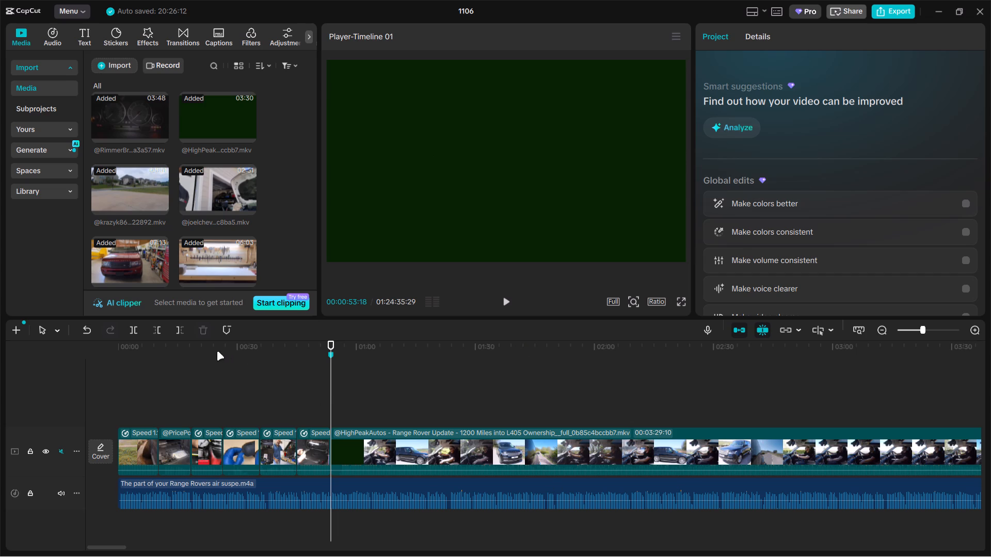
Recheck the intro clips at several points from the project start to the 00:53 marker, including the gloved-hands air spring shots.
click(115, 348)
triple_click(165, 350)
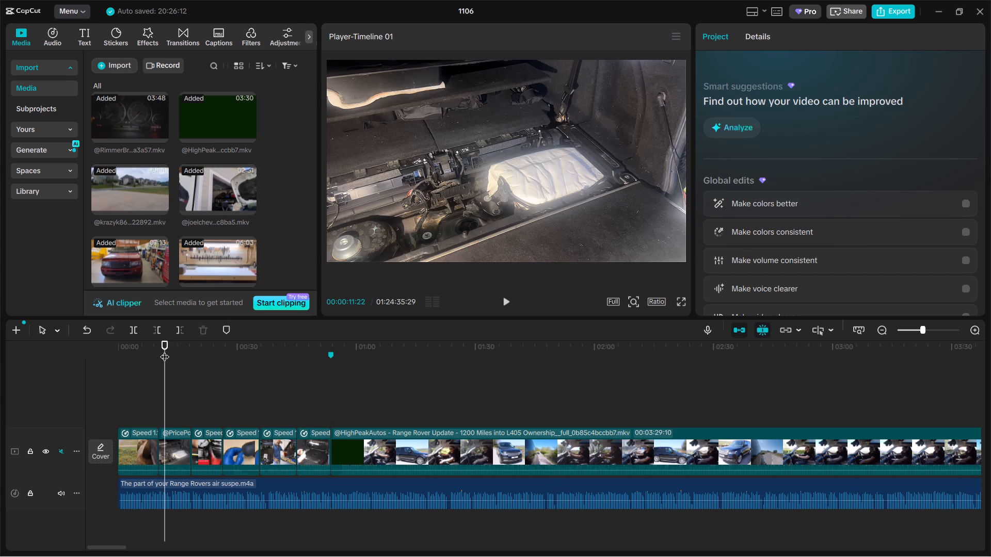
triple_click(165, 350)
triple_click(221, 359)
click(223, 359)
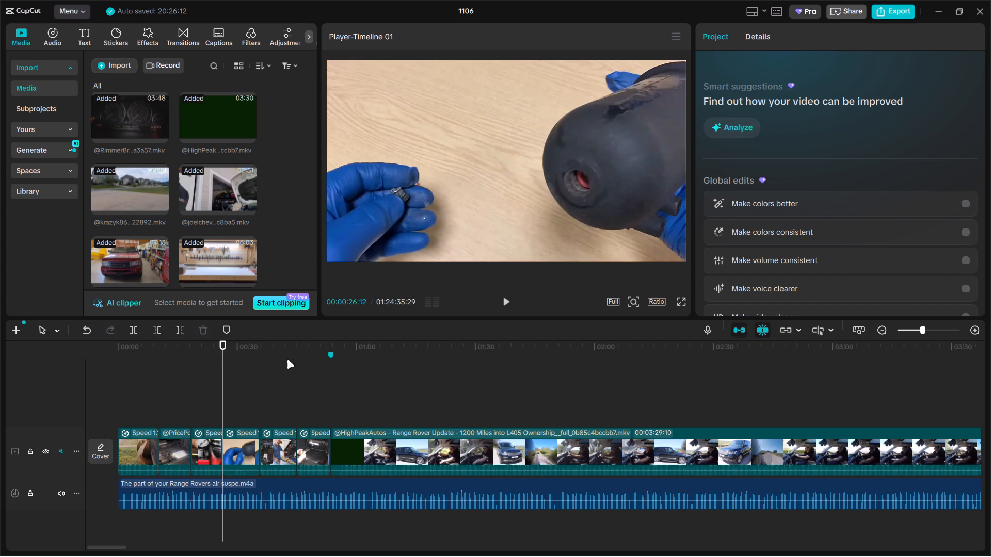
double_click(248, 347)
click(274, 349)
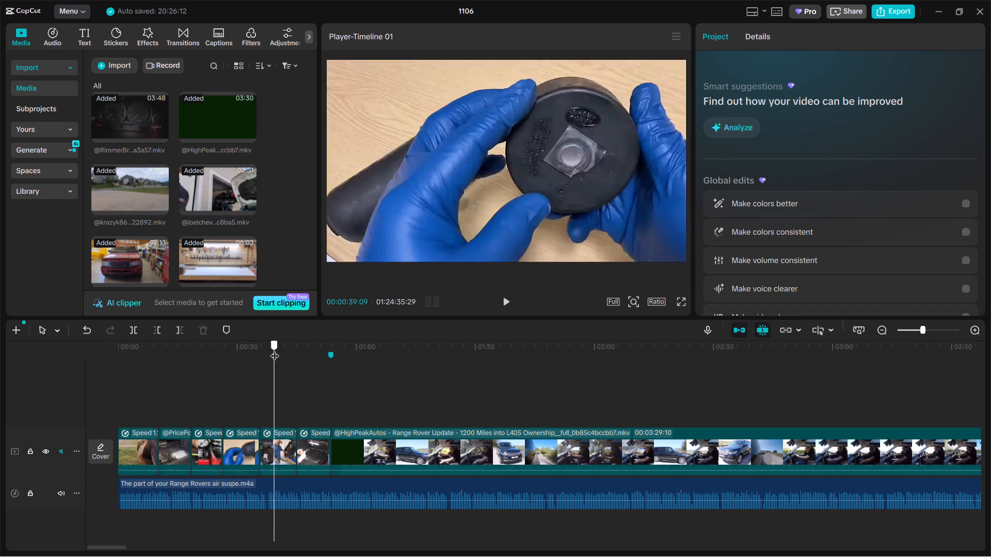
click(278, 349)
triple_click(297, 351)
drag(296, 351, 204, 357)
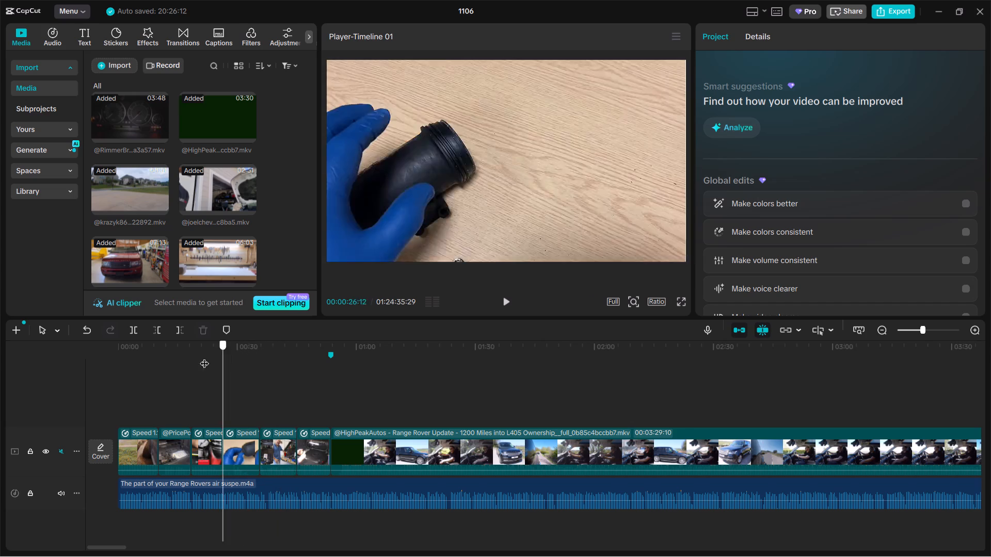
drag(204, 357, 281, 374)
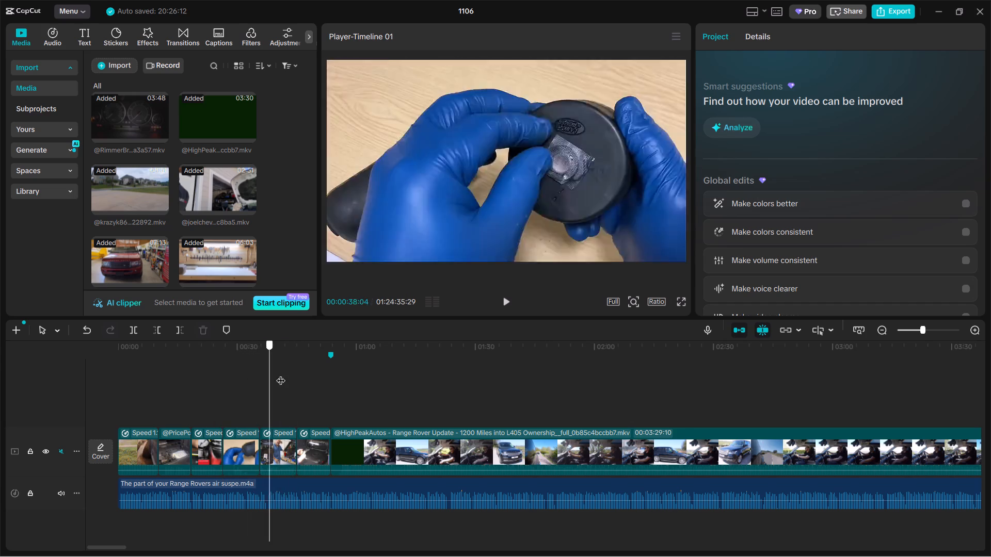
drag(281, 374, 285, 380)
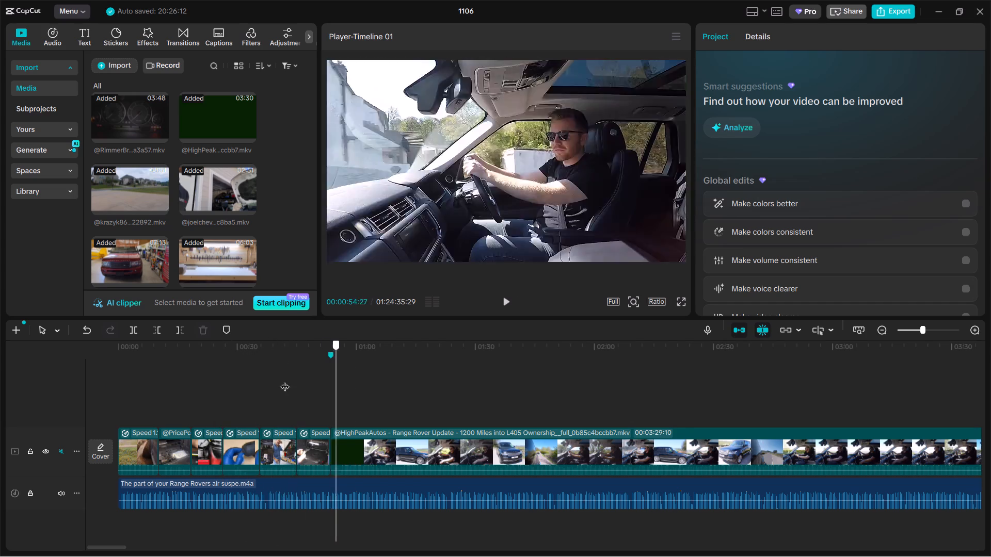
Skim the footage beyond the HighPeakAutos clip, examining the electronic air suspension demo and coolant reservoir clips up to about 17:47.
drag(285, 380, 869, 406)
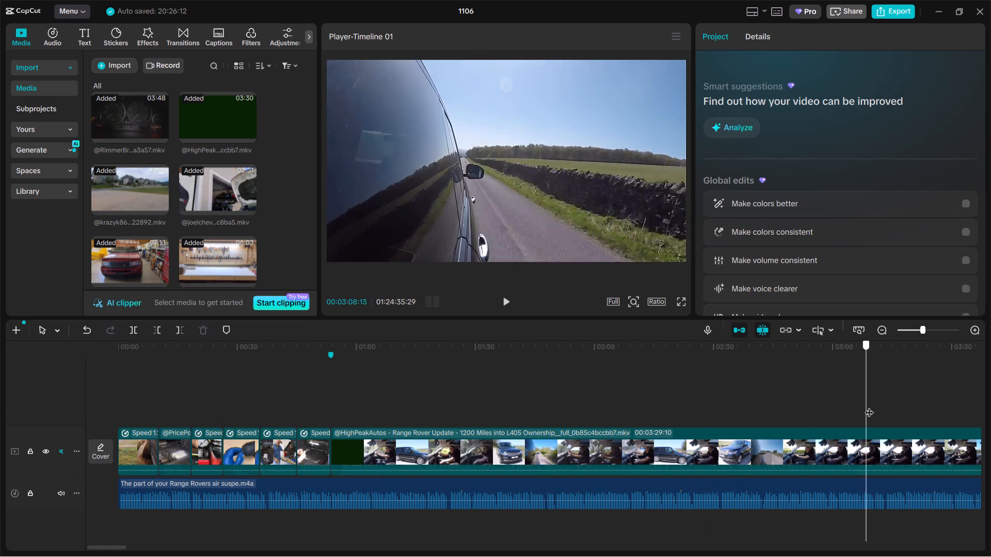
drag(869, 406, 990, 389)
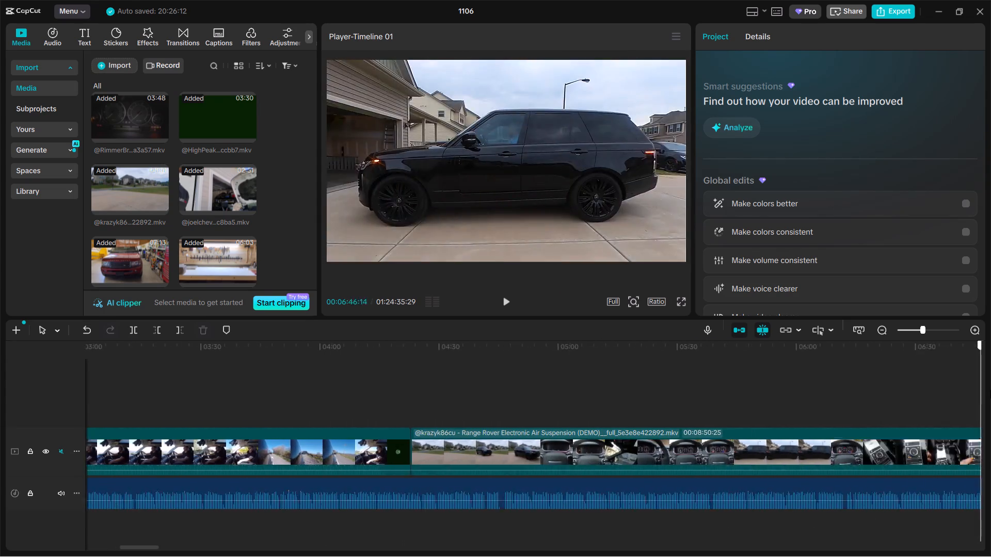
drag(990, 389, 584, 379)
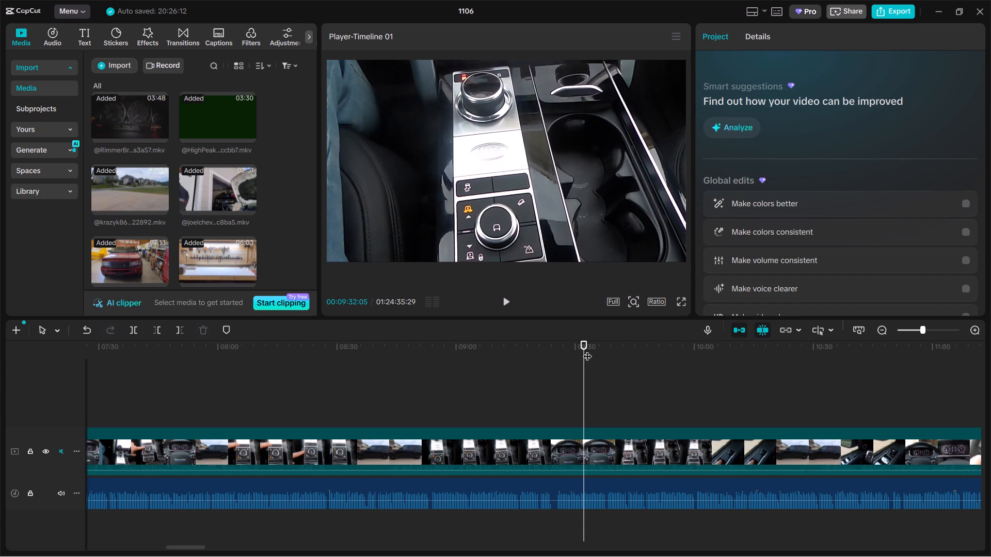
click(647, 356)
drag(647, 356, 990, 363)
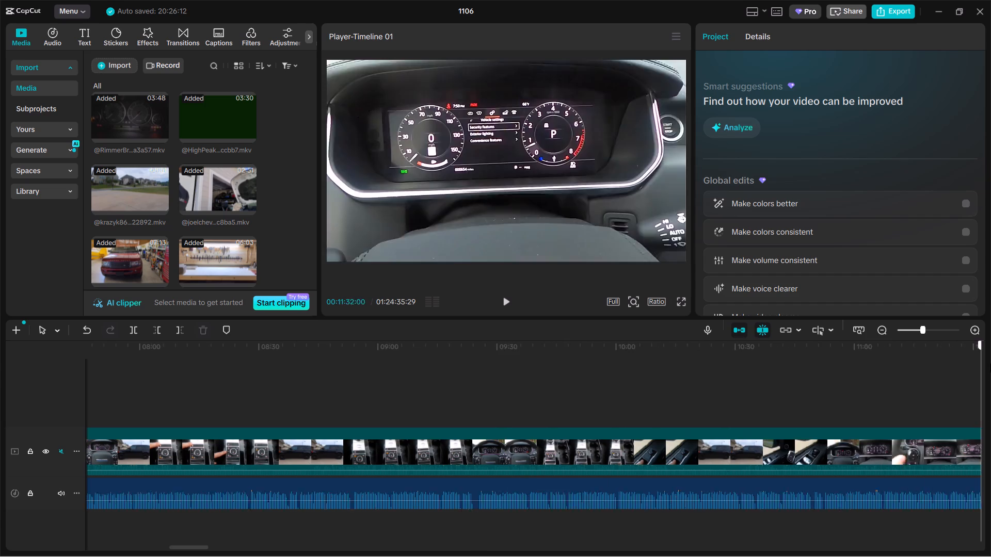
drag(990, 363, 990, 364)
double_click(990, 364)
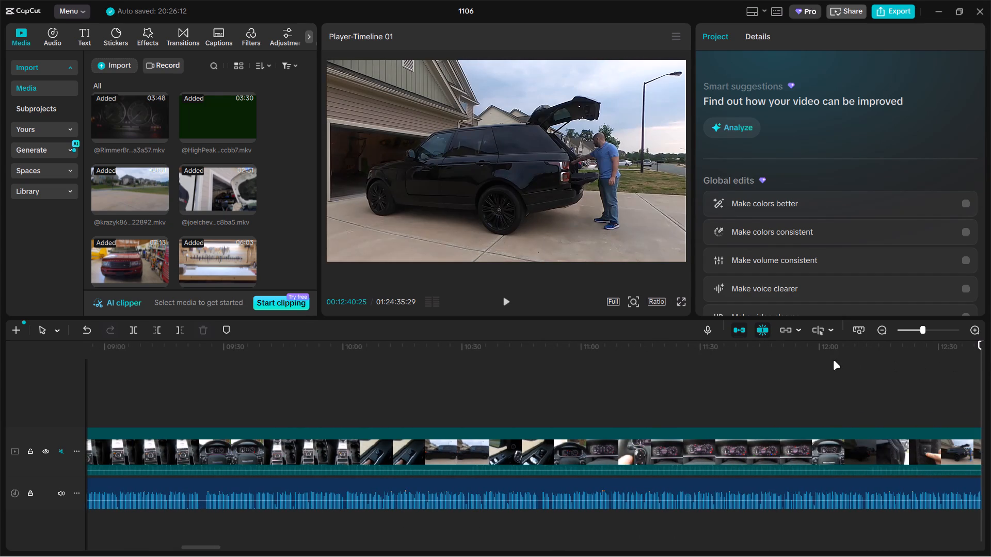
click(833, 361)
drag(833, 361, 980, 359)
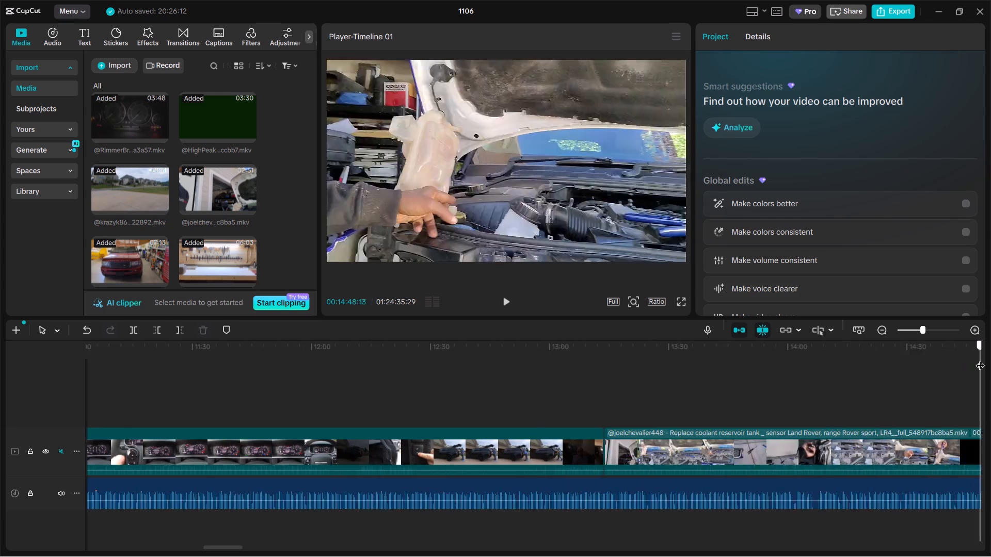
drag(980, 359, 0, 345)
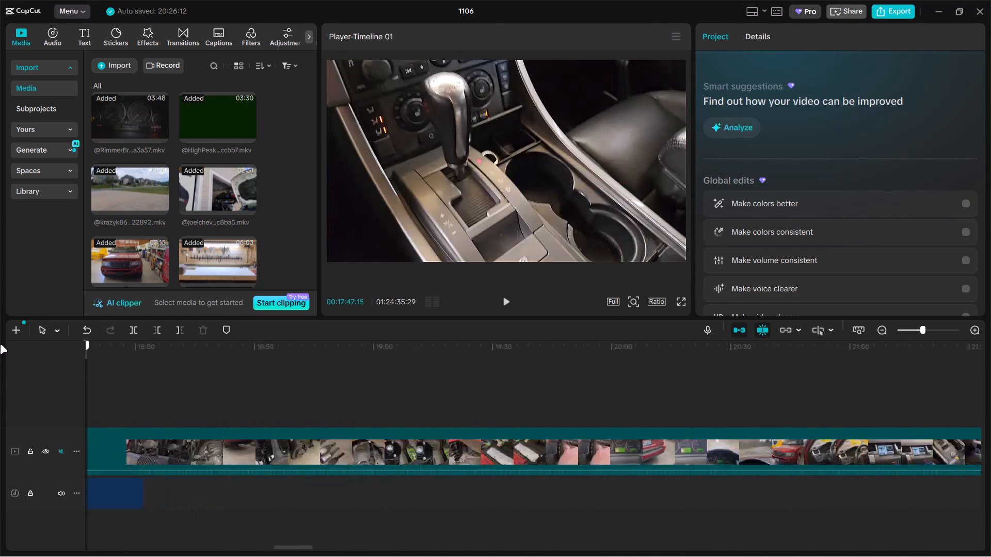
drag(0, 345, 97, 364)
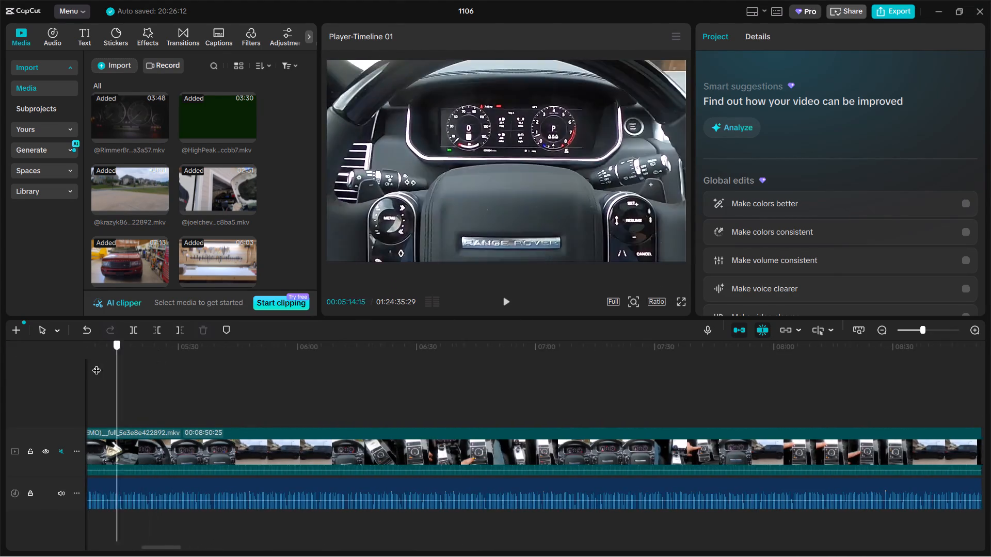
drag(97, 364, 95, 364)
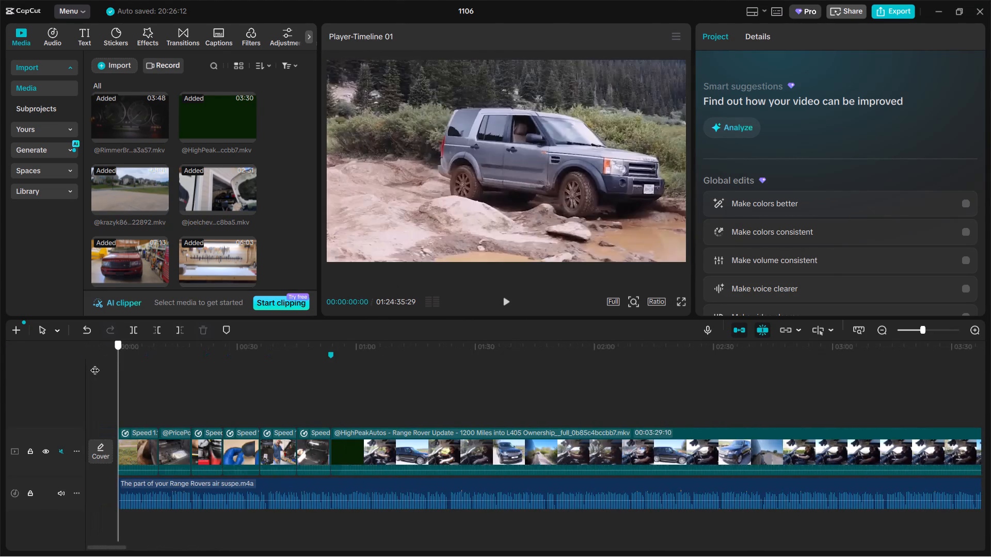
Examine the HighPeakAutos clip again between about 00:53 and 01:38, looking over the exterior Range Rover and driver shots.
drag(95, 364, 560, 389)
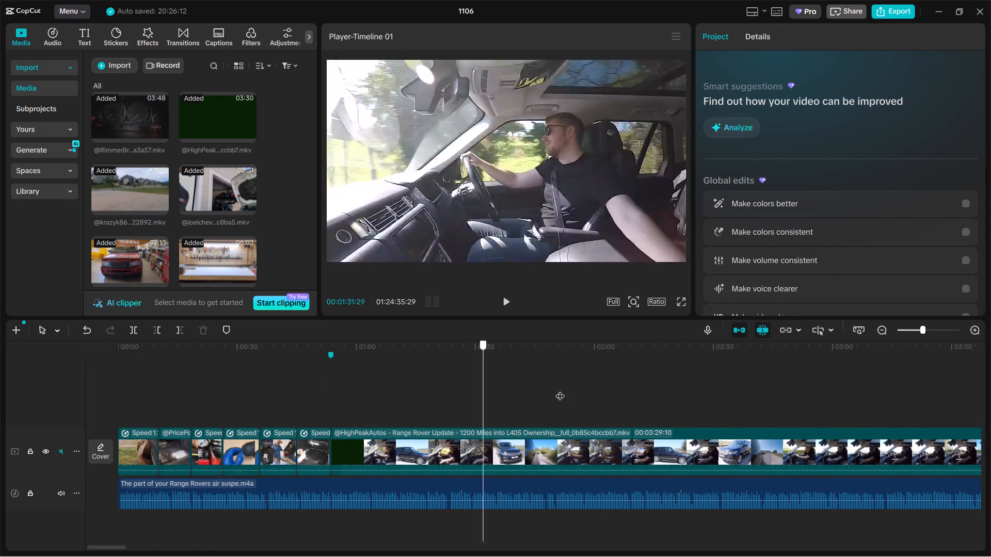
drag(560, 389, 358, 423)
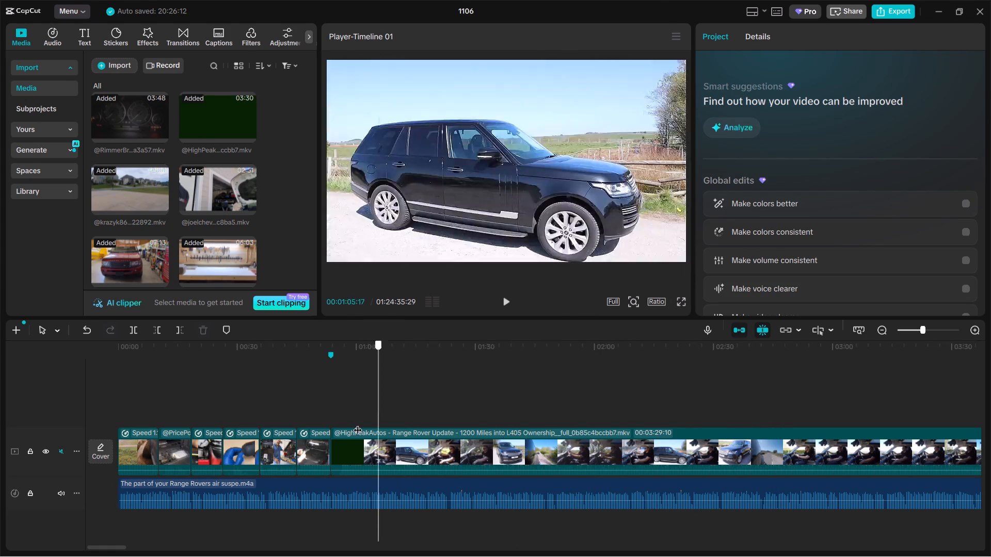
drag(358, 423, 443, 388)
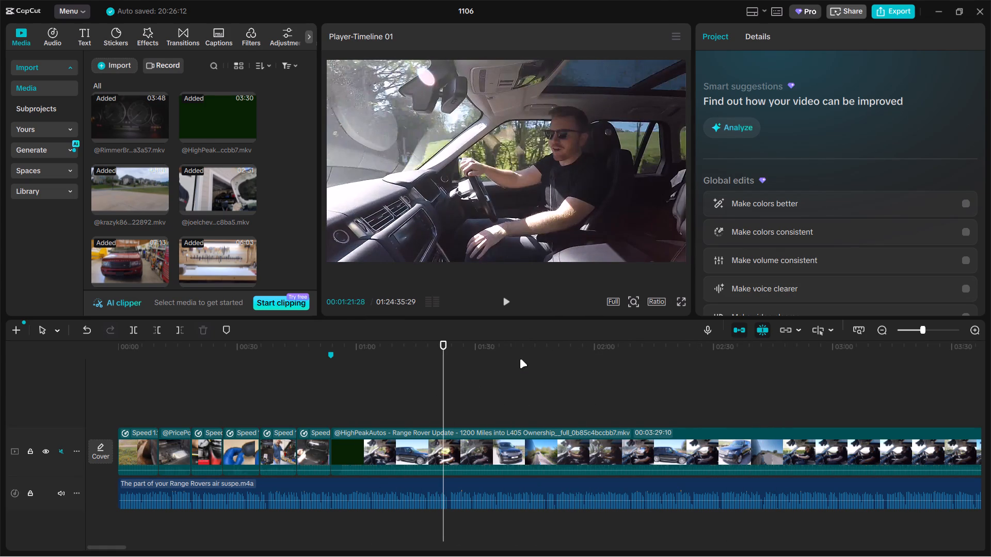
triple_click(435, 352)
drag(435, 352, 327, 374)
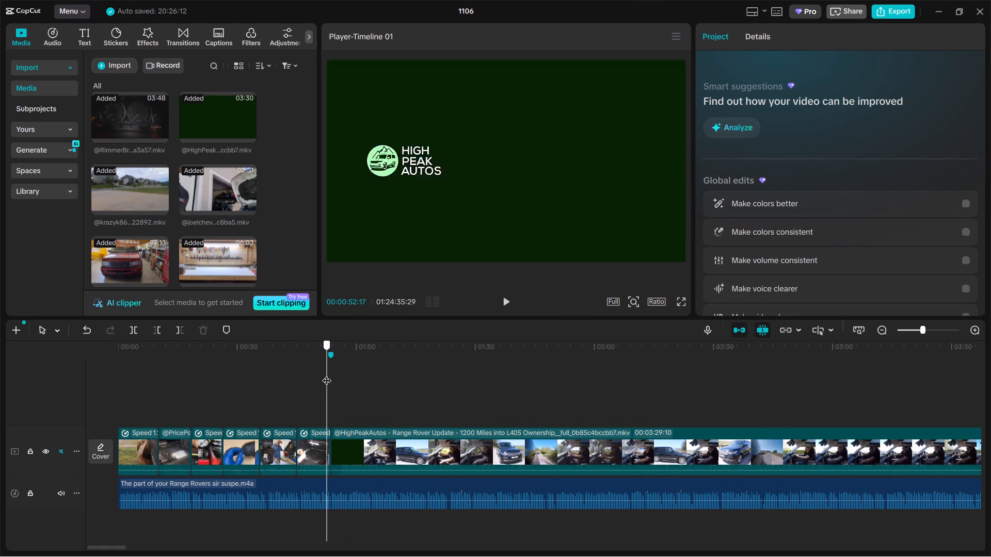
drag(327, 374, 398, 368)
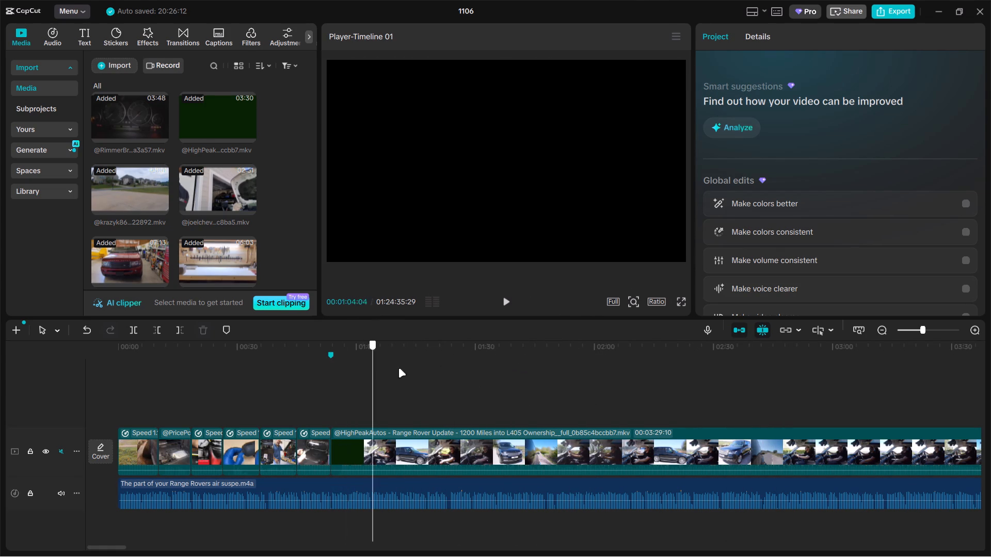
drag(398, 368, 450, 409)
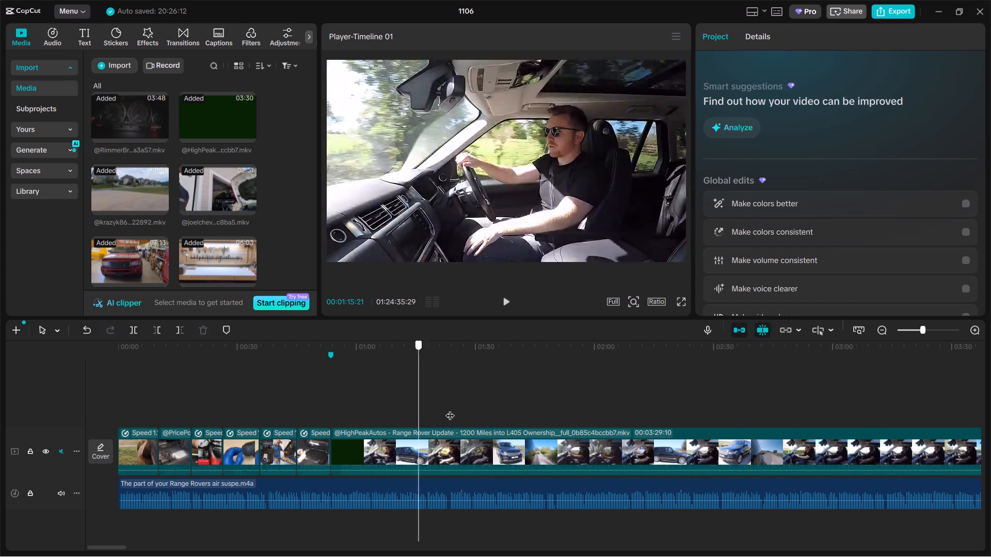
drag(450, 409, 482, 389)
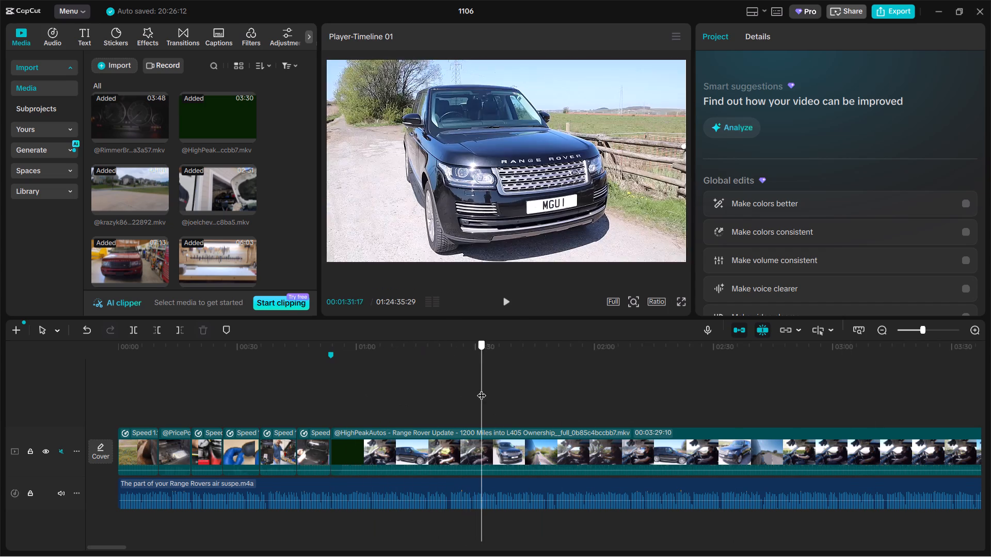
drag(482, 389, 506, 400)
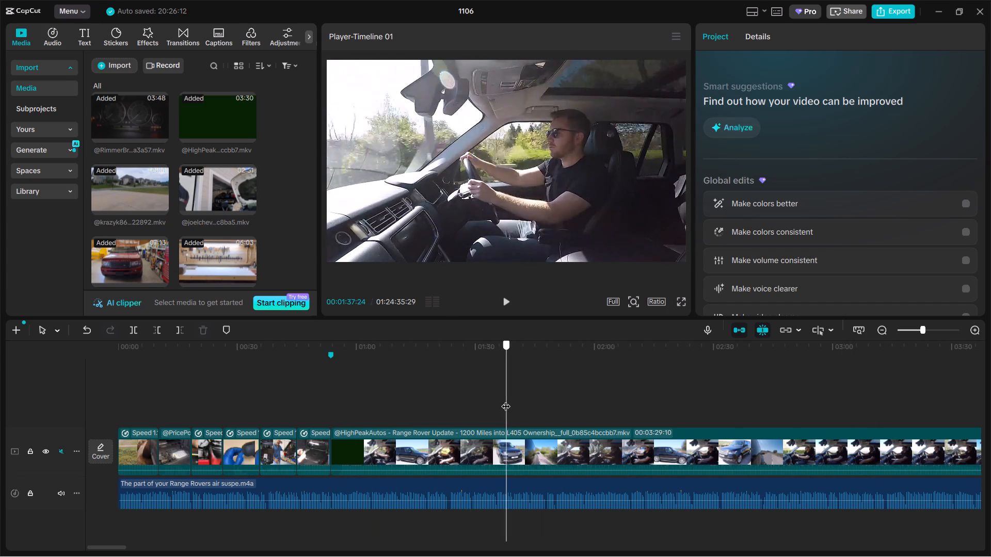
drag(506, 400, 499, 401)
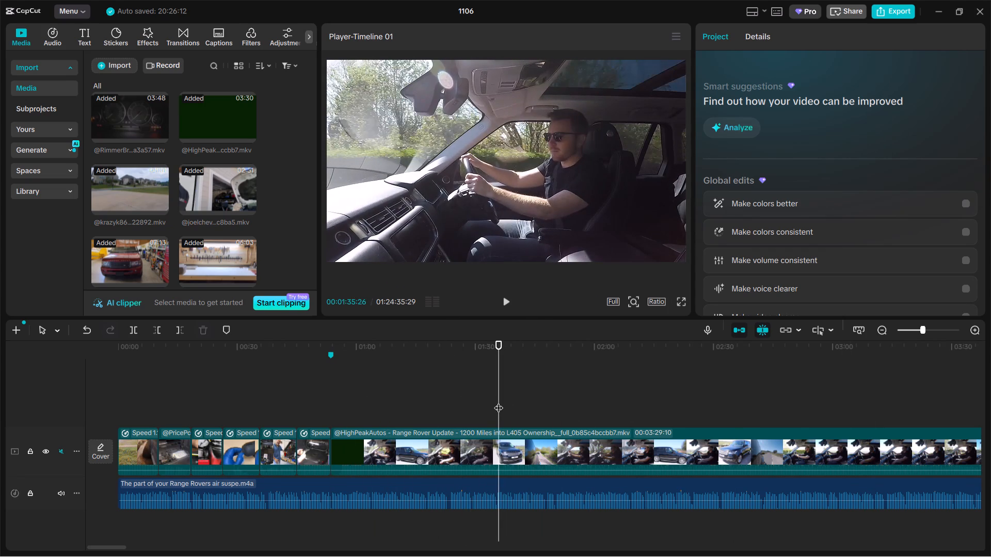
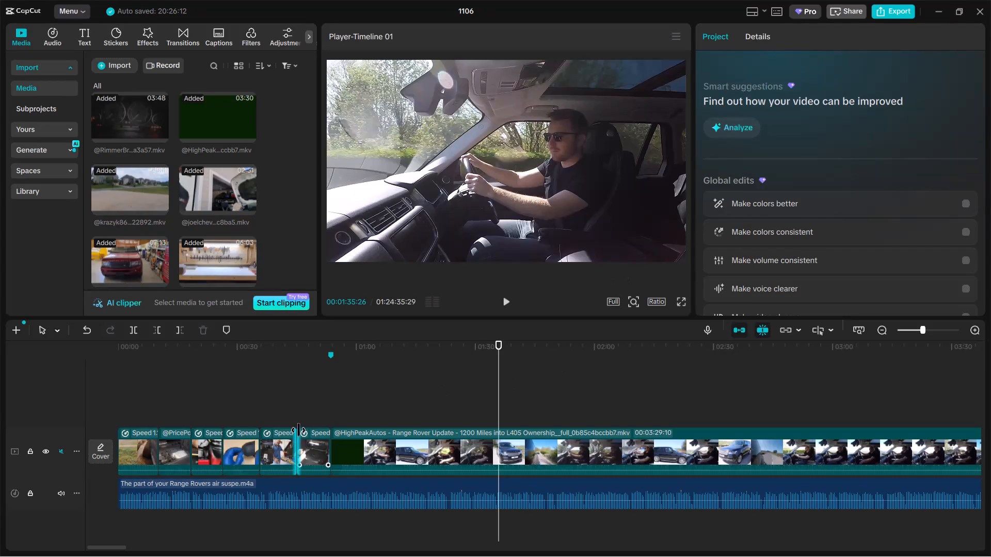
Examine the HighPeakAutos clip again between 00:53 and about 01:24, looking closely at the in-car driver shots.
click(330, 411)
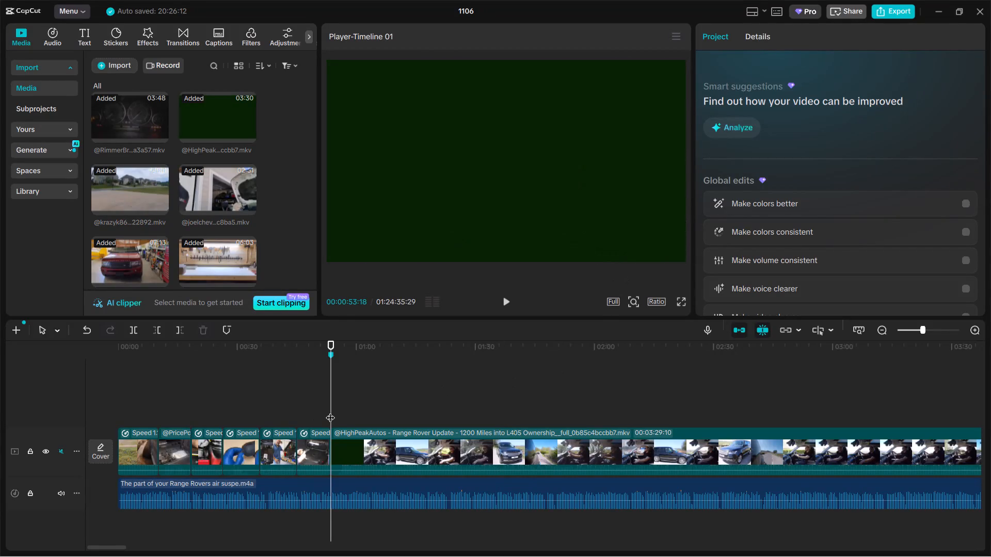
drag(330, 411, 410, 404)
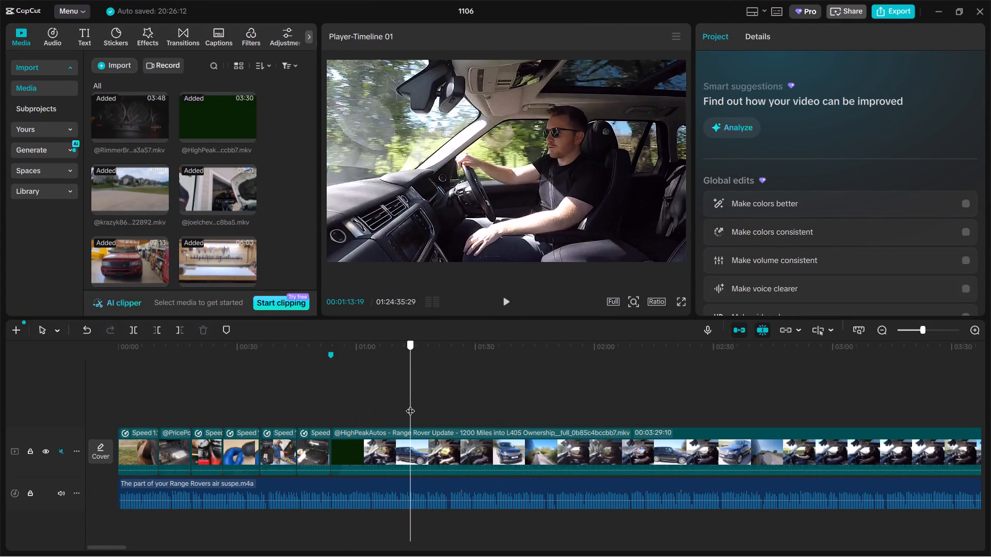
drag(410, 404, 453, 410)
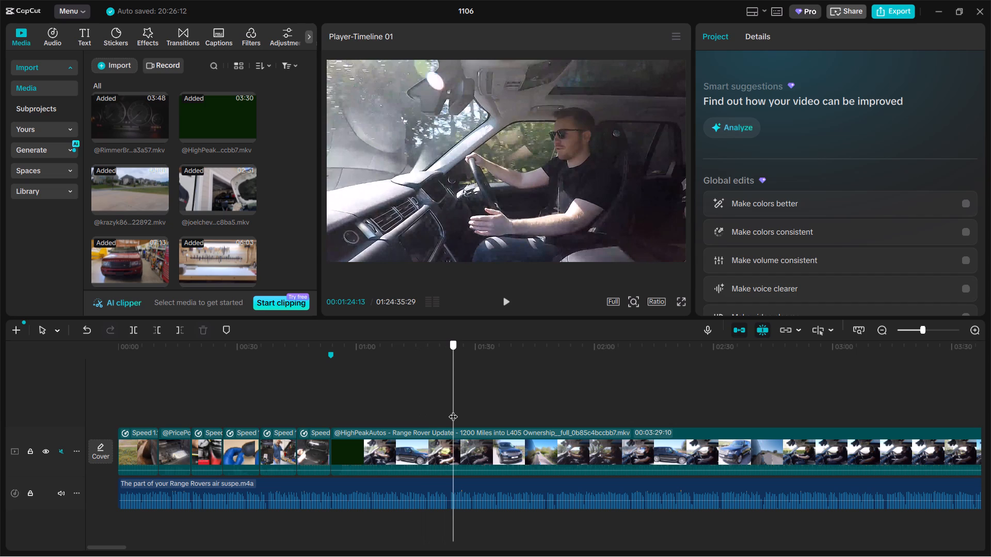
drag(453, 410, 453, 410)
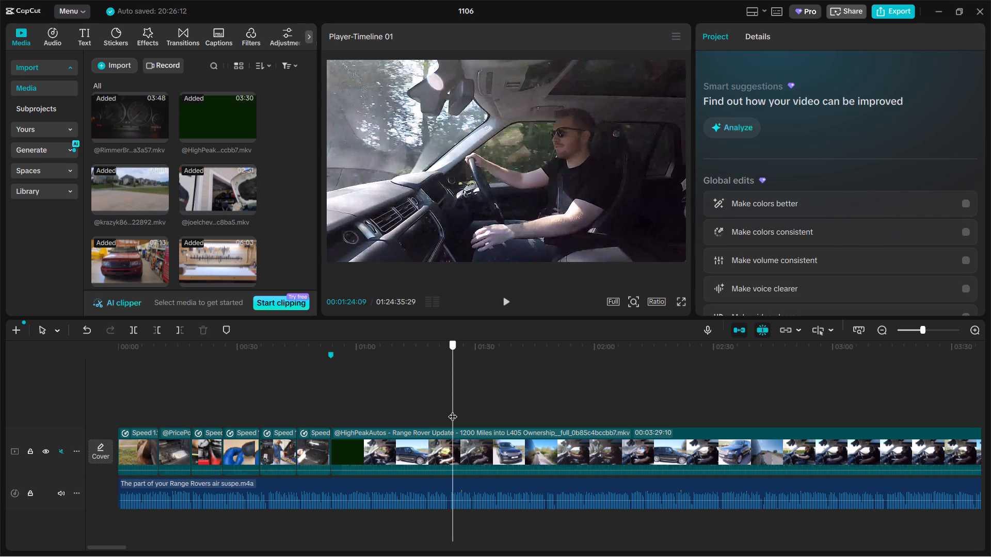
drag(453, 410, 451, 410)
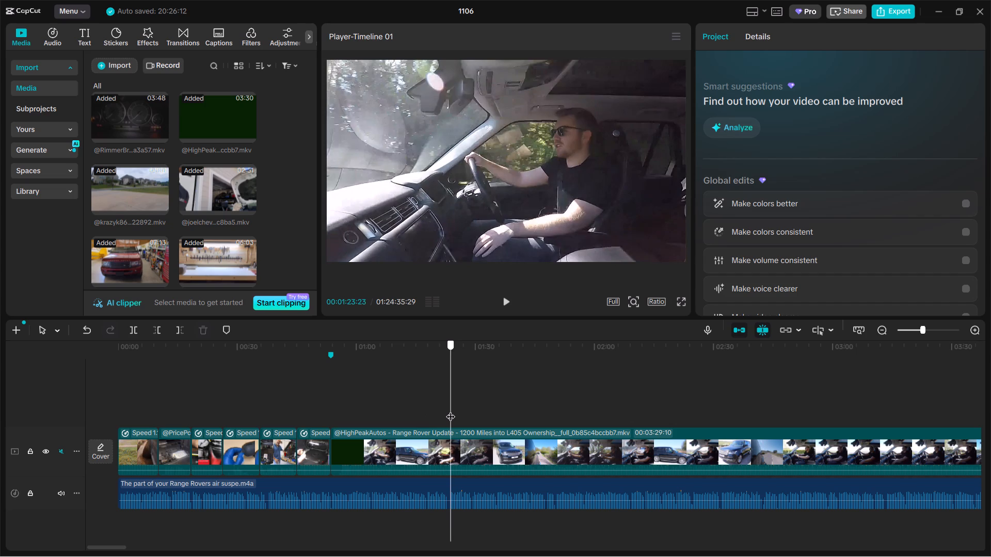
drag(451, 410, 443, 408)
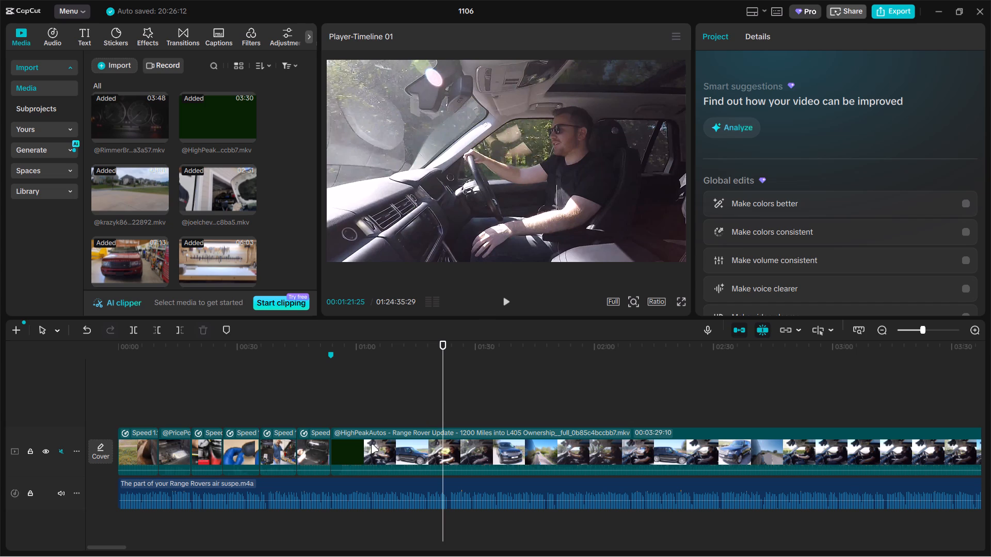
Play the timeline from about 02:43 to find the end of the voice-over section and add a marker at 00:02:58:23.
click(766, 422)
key(space)
drag(718, 401, 718, 401)
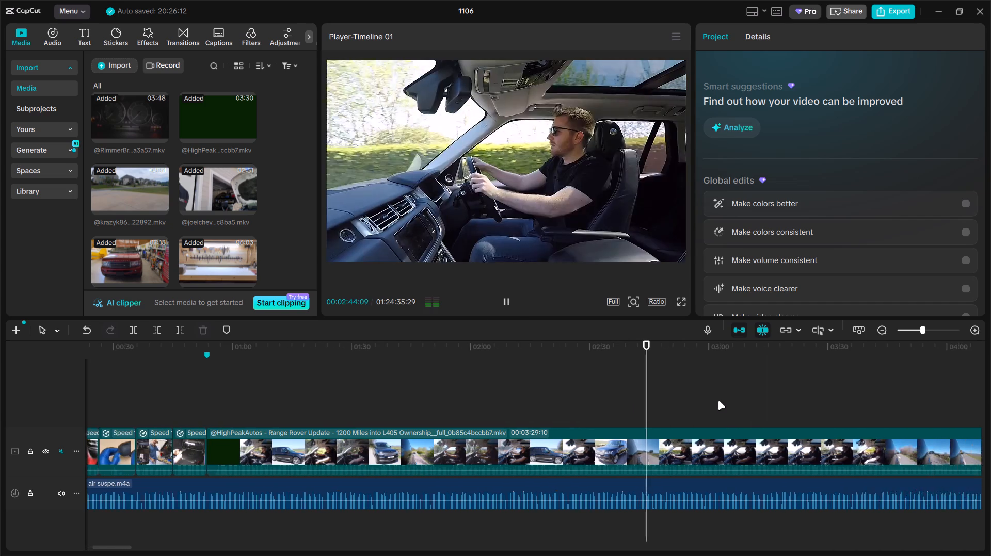
drag(718, 401, 697, 401)
click(658, 408)
ctrl+scroll(657, 408, up, 2)
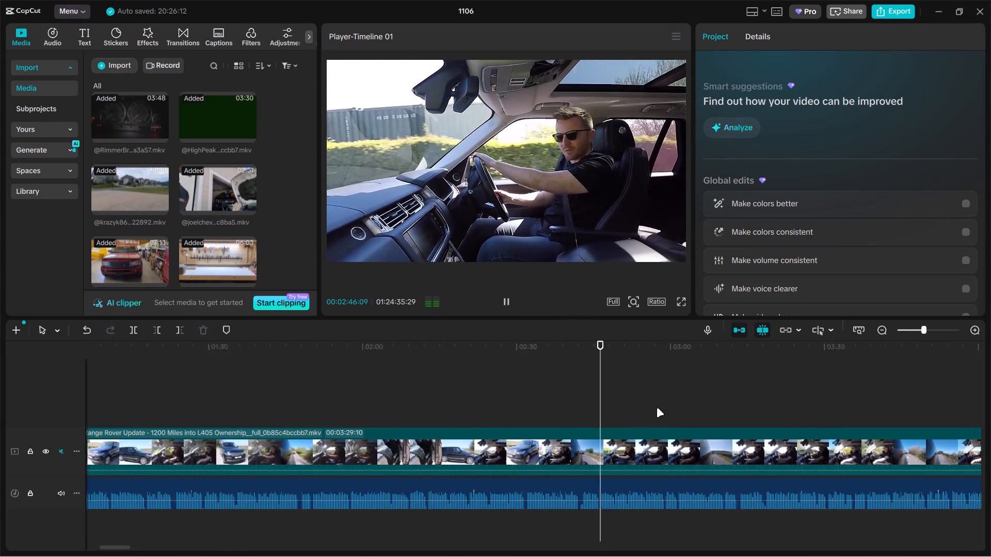
ctrl+scroll(657, 408, up, 1)
click(655, 408)
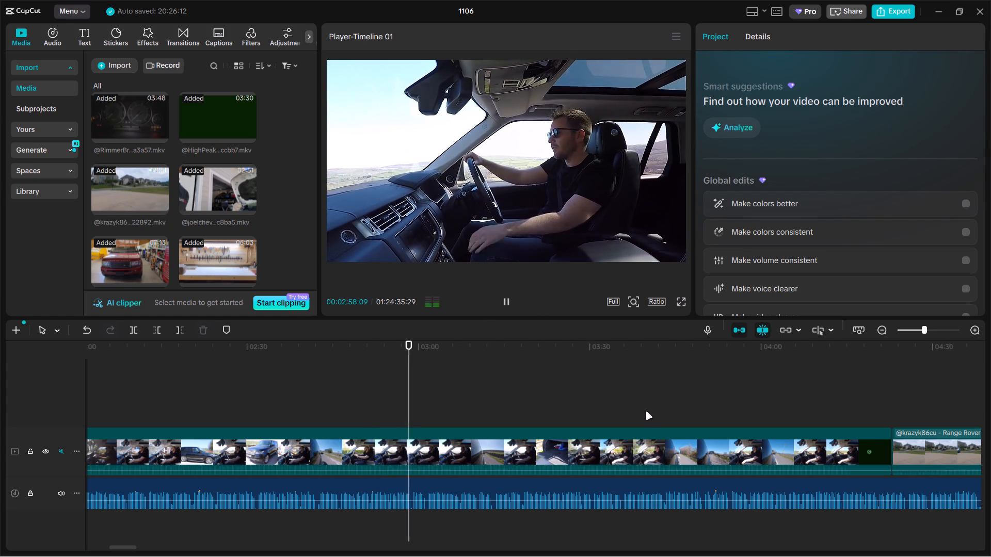
key(space)
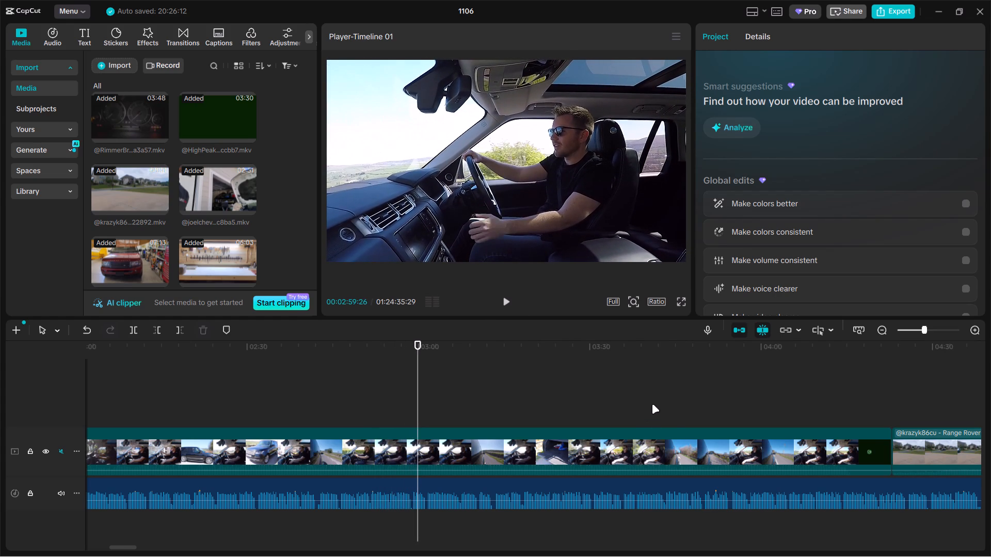
drag(420, 393, 411, 395)
key(m)
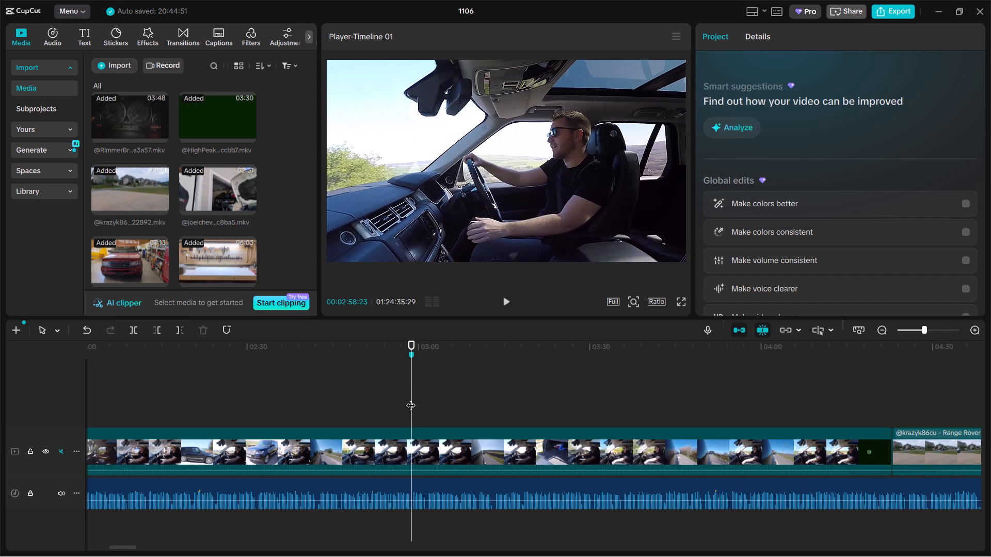
Skim the HighPeakAutos clip between about 01:00 and 04:14, examining the driver, parked Range Rover and roadside driving shots.
ctrl+scroll(487, 431, down, 13)
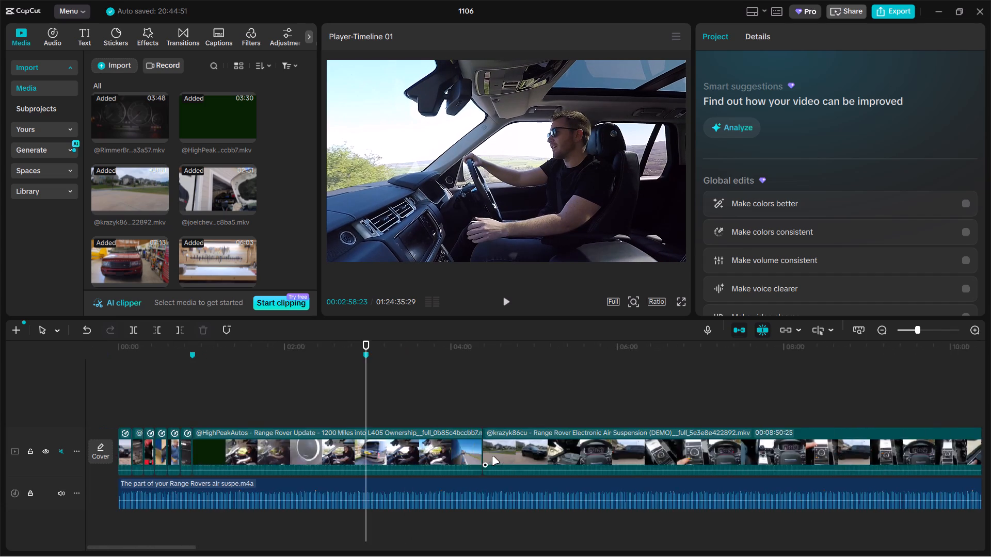
ctrl+scroll(492, 456, down, 5)
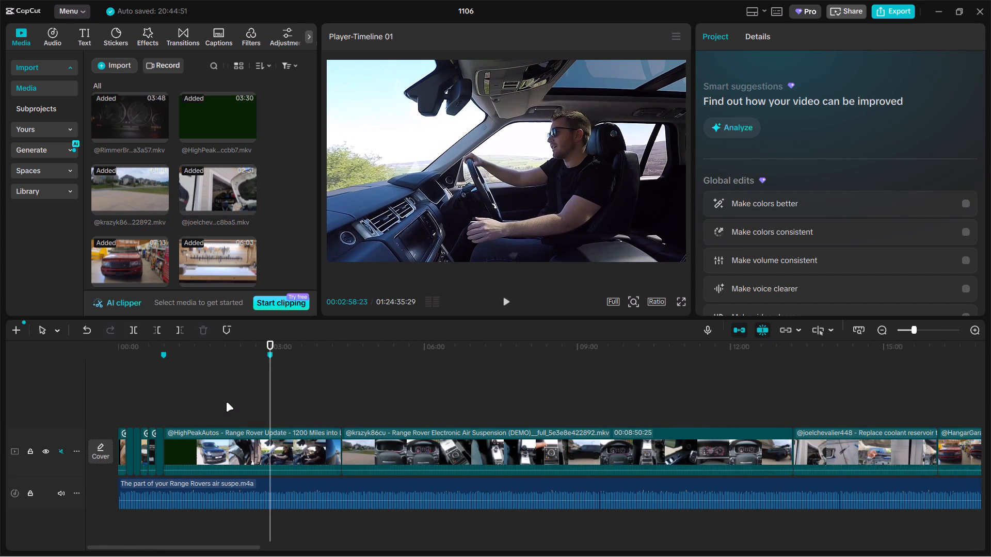
click(226, 402)
drag(226, 402, 203, 397)
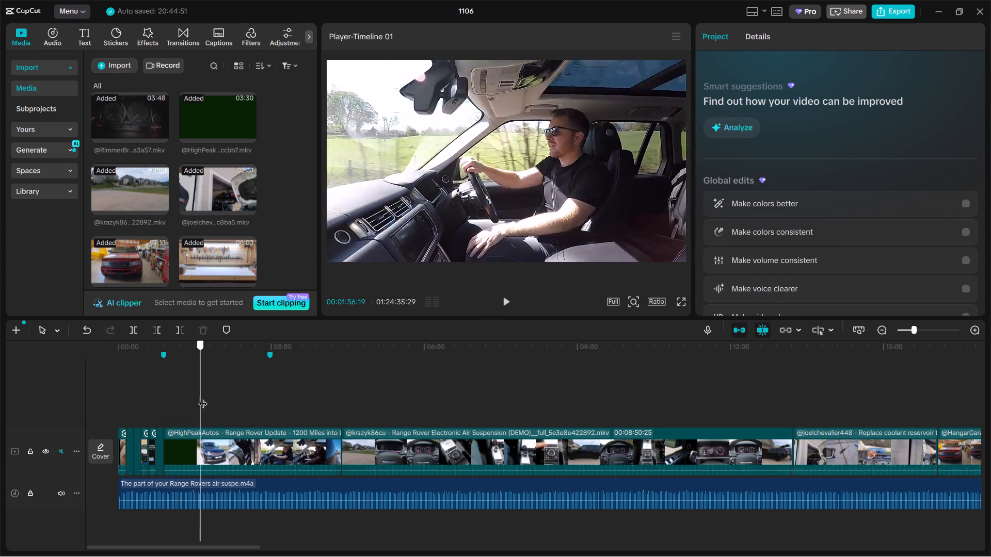
drag(203, 397, 243, 395)
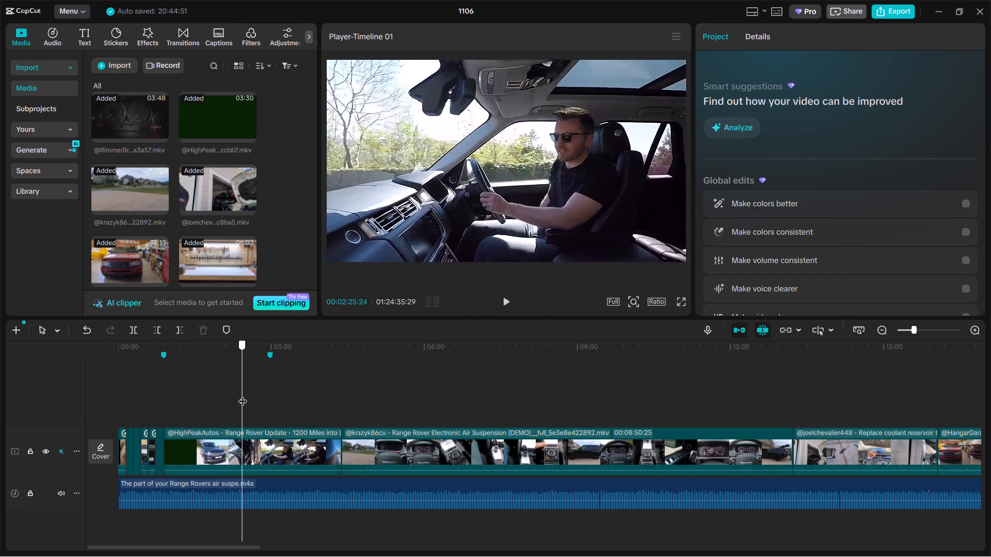
drag(243, 395, 263, 394)
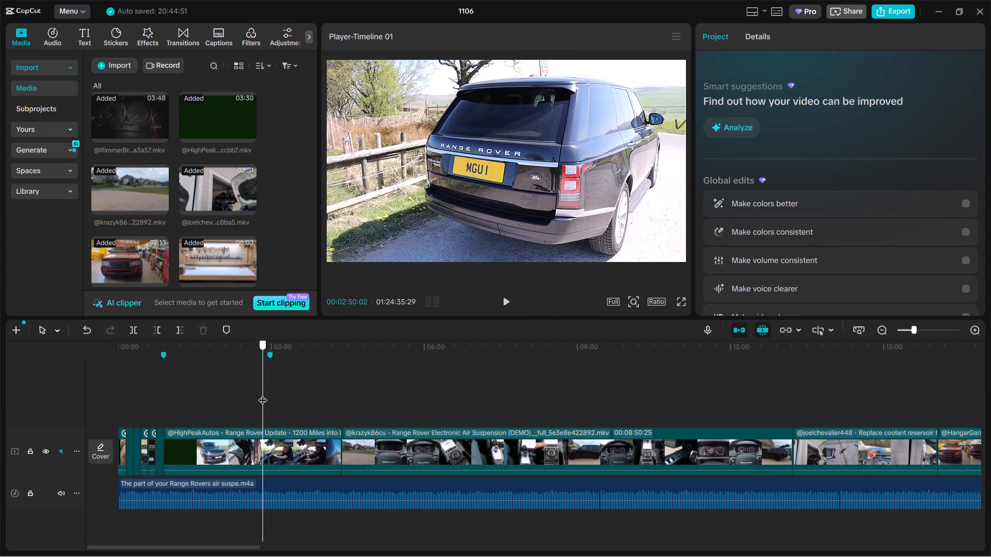
drag(263, 394, 261, 395)
ctrl+scroll(260, 395, up, 10)
drag(260, 395, 400, 396)
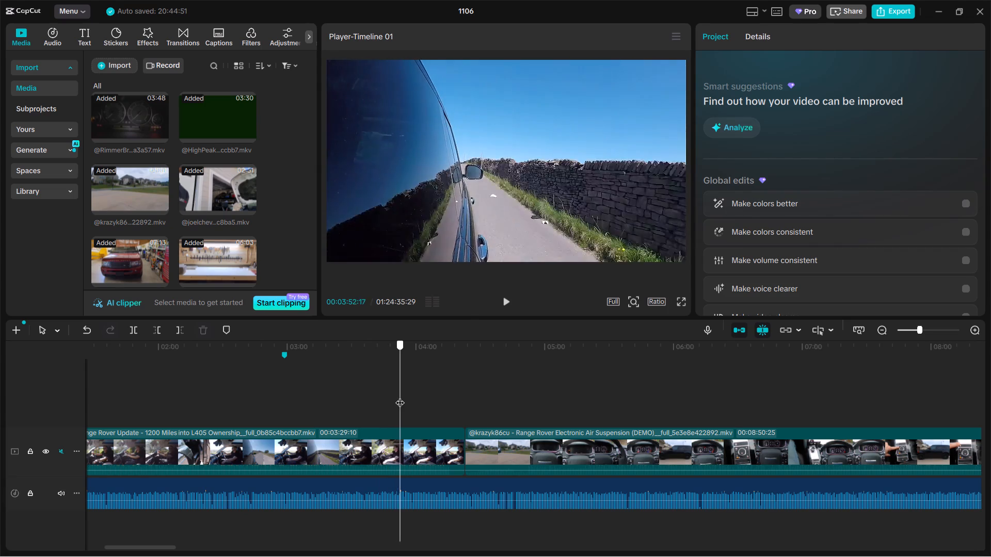
drag(400, 396, 449, 388)
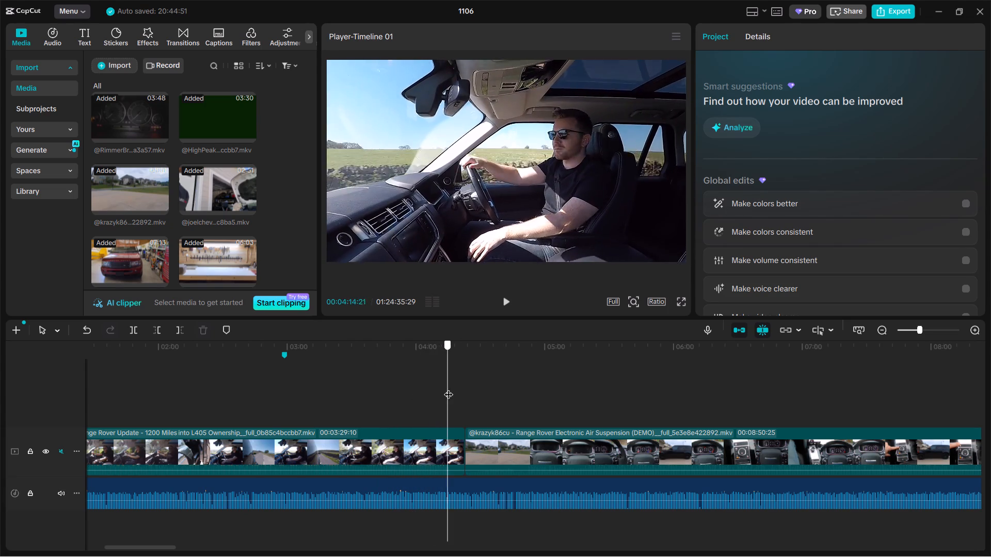
drag(449, 388, 210, 374)
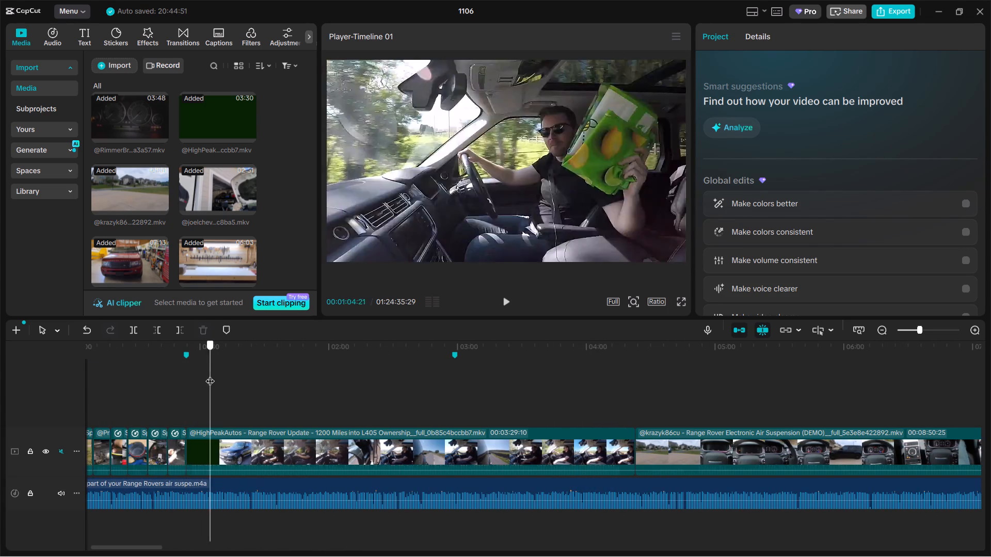
drag(210, 374, 201, 382)
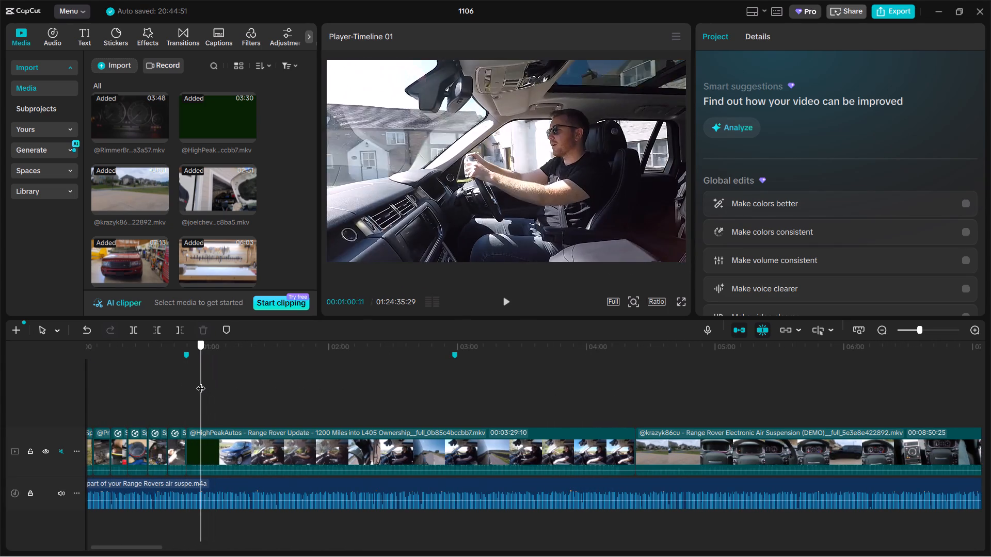
drag(201, 382, 228, 374)
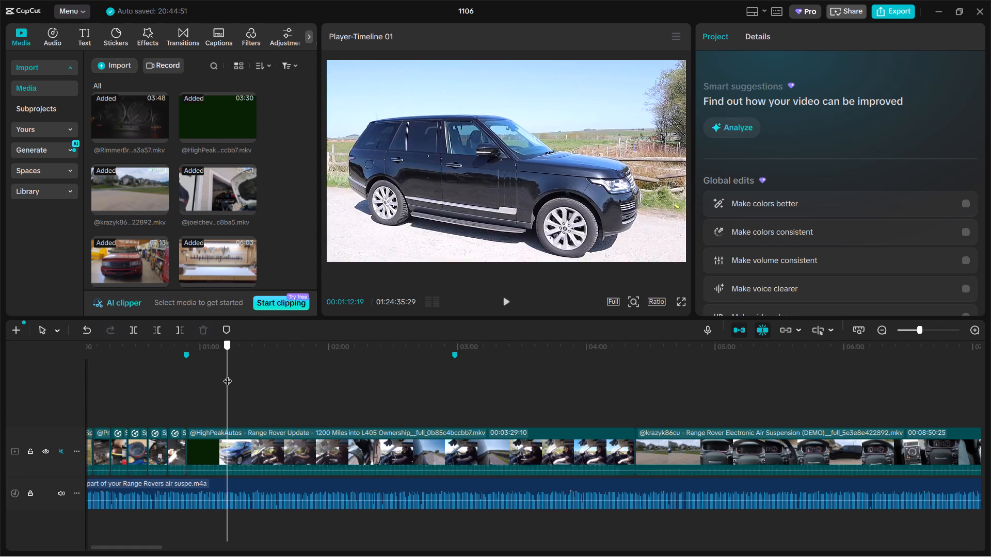
drag(228, 374, 261, 367)
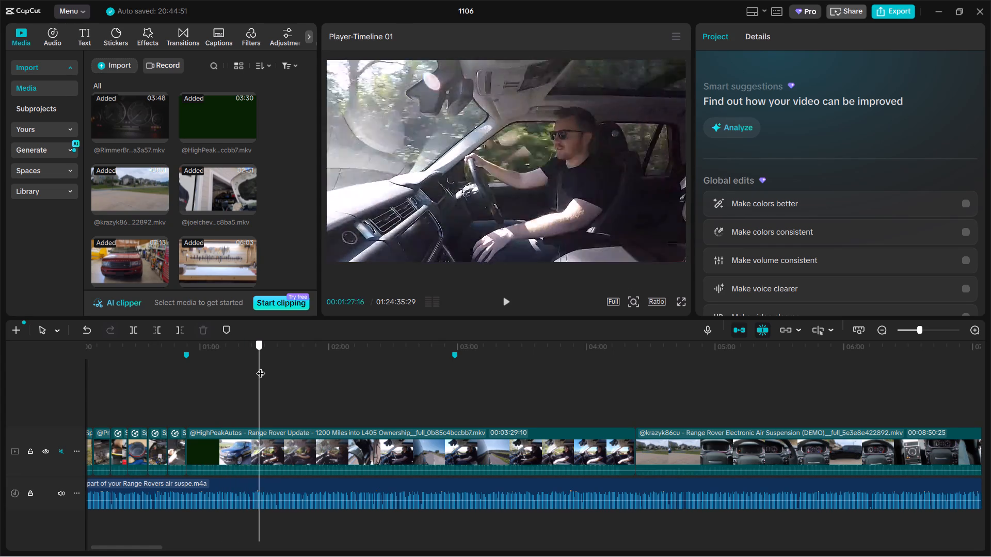
drag(261, 367, 311, 360)
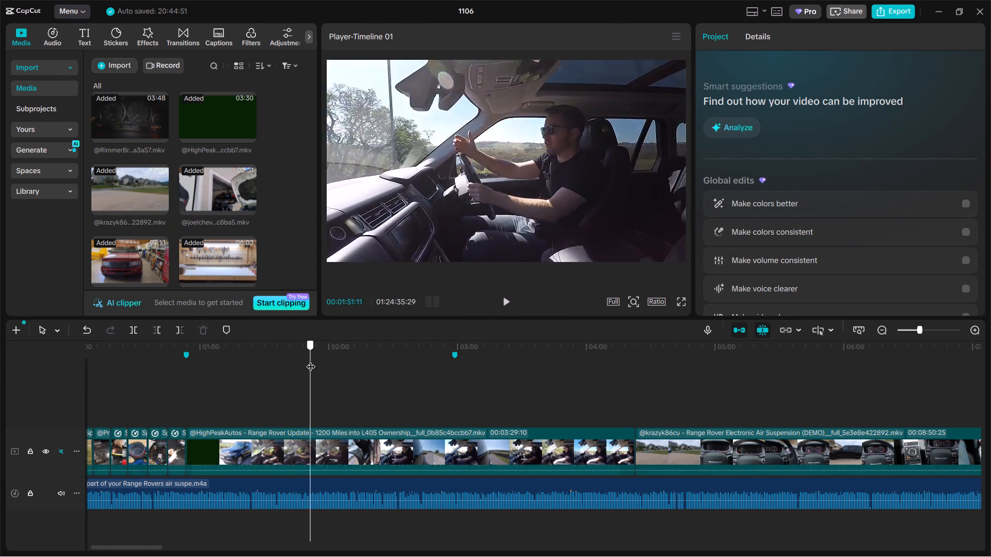
Split the HighPeakAutos clip at 00:01:39:17, at the side-of-car driving shot, and delete the part before the cut.
drag(311, 360, 283, 365)
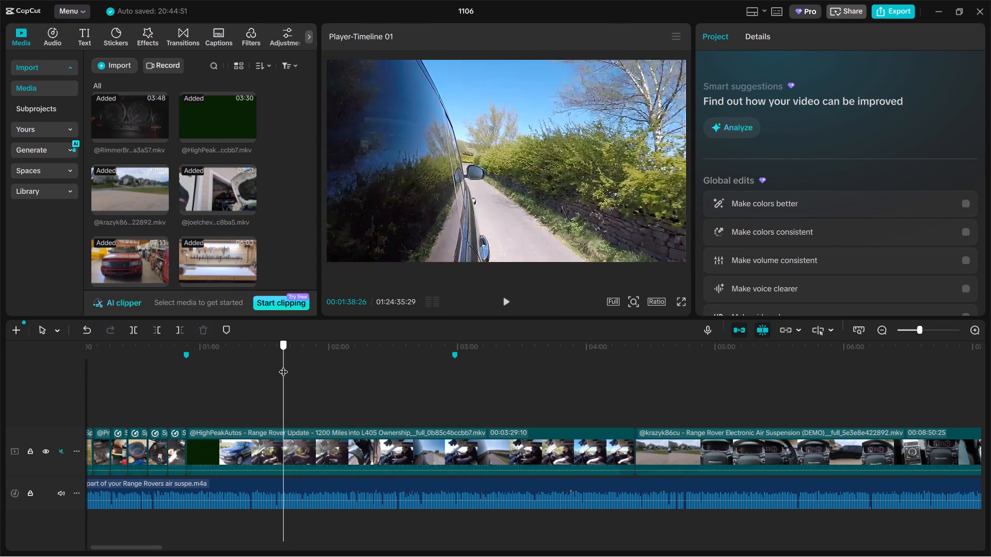
drag(283, 365, 285, 364)
click(291, 447)
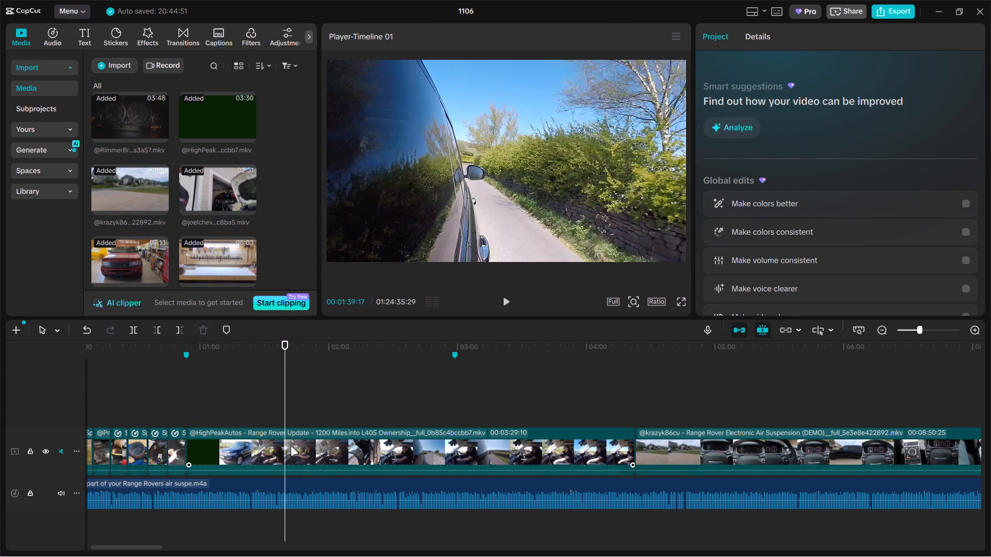
key(ctrl+b)
click(254, 440)
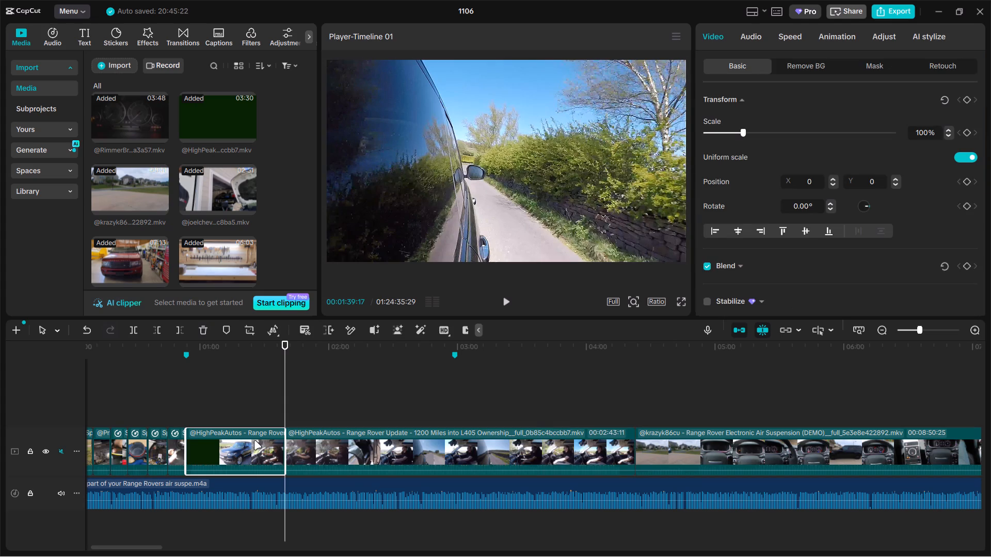
key(BackSpace)
Split the HighPeakAutos clip at 00:01:00:07 and delete the rest, keeping only the short side-of-car driving shot.
double_click(196, 413)
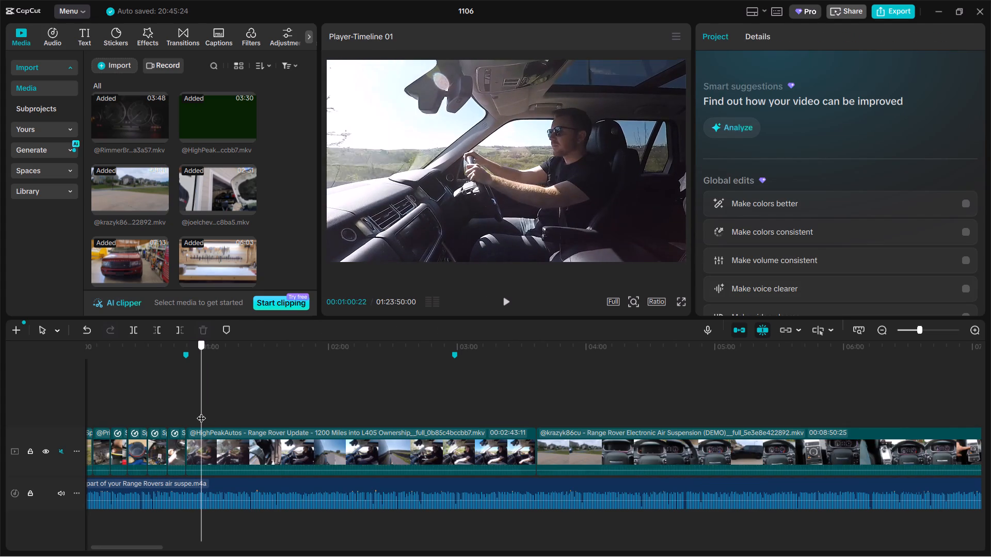
click(200, 458)
key(ctrl+b)
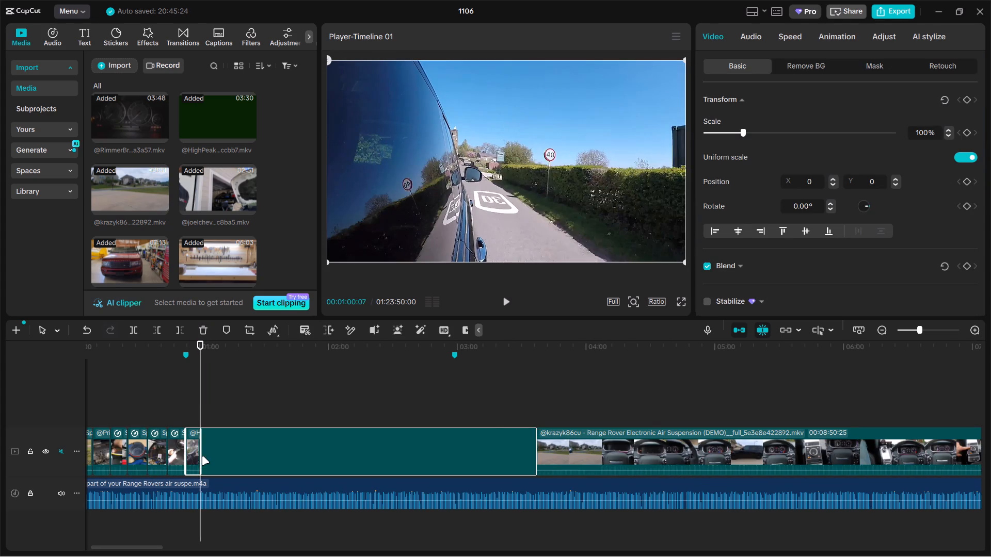
key(BackSpace)
Trim about 13 seconds off the start of the krazyk86cu air suspension demo clip, to the frame at 00:01:13:07.
drag(201, 400, 270, 407)
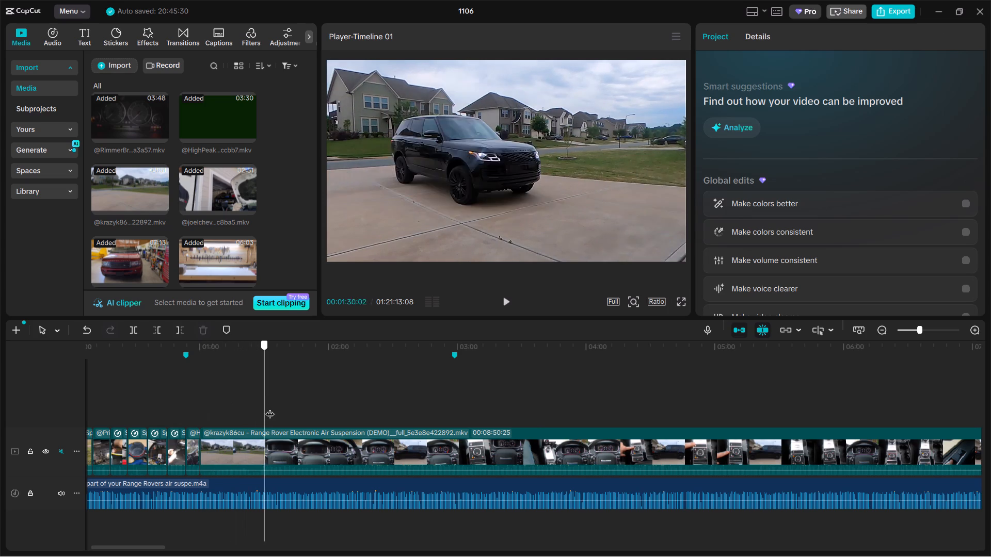
drag(270, 407, 228, 415)
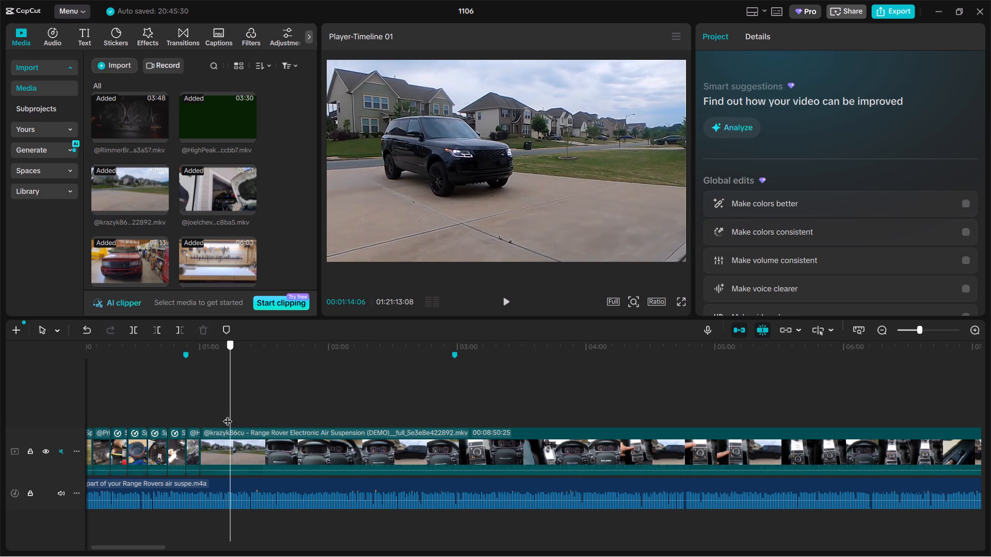
drag(228, 415, 228, 414)
click(229, 452)
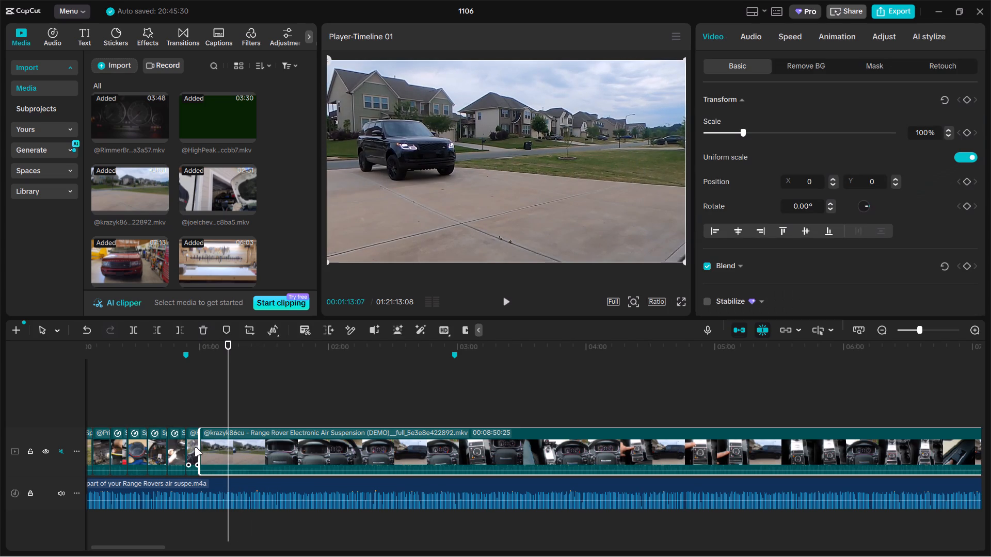
drag(200, 445, 233, 444)
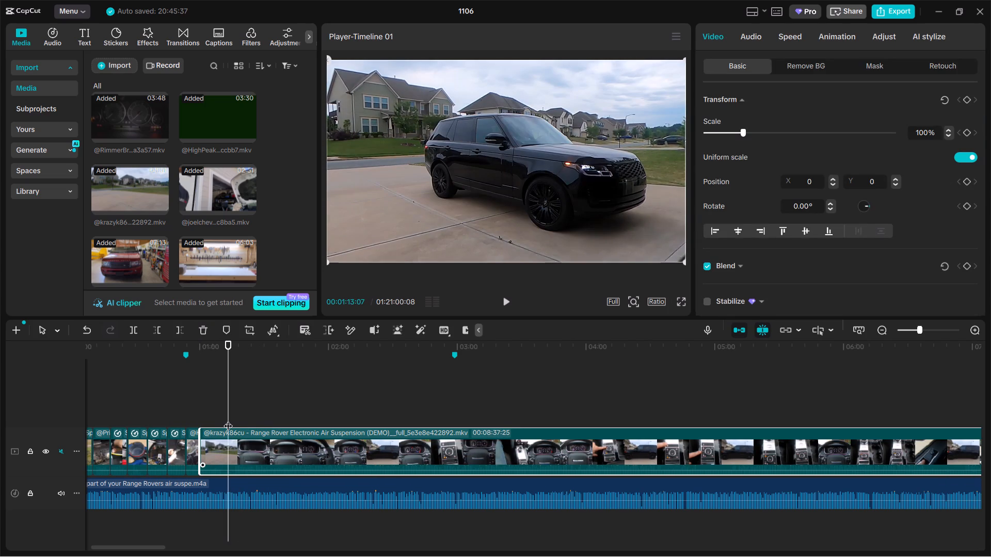
drag(228, 419, 216, 421)
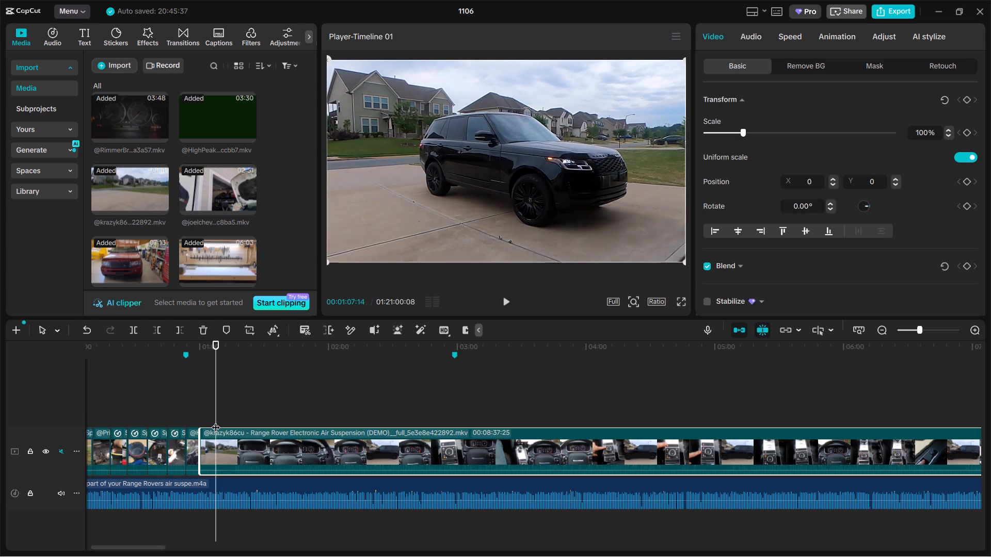
key(ctrl+b)
Move the long remainder of the krazyk86cu clip further along the track, to just before the Msautorepair clip.
ctrl+scroll(323, 437, down, 4)
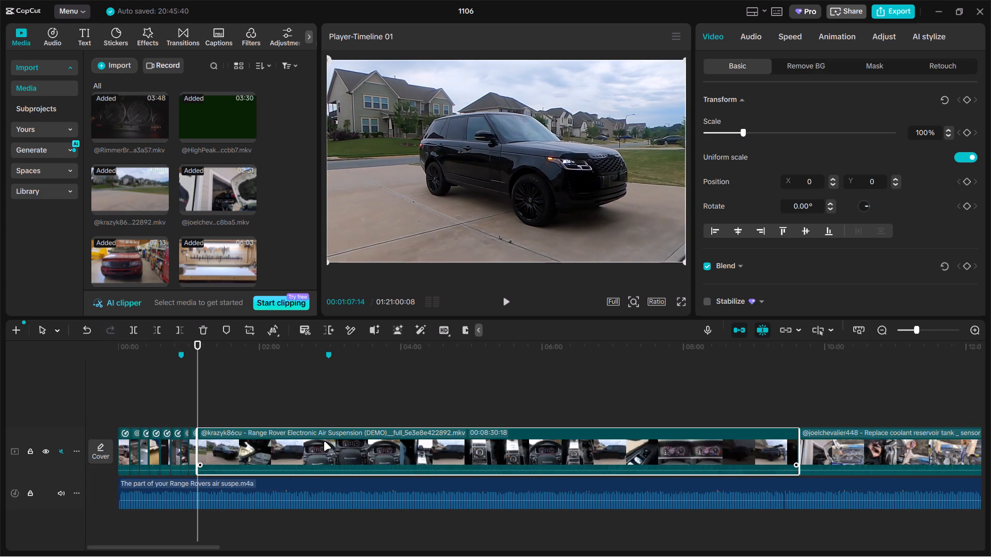
ctrl+scroll(324, 441, down, 14)
ctrl+scroll(260, 448, down, 10)
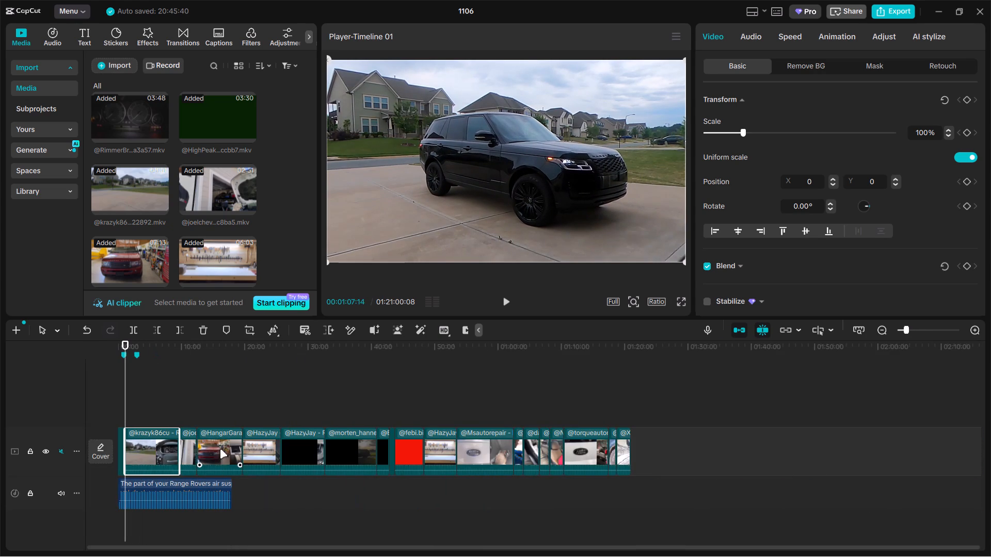
drag(155, 440, 398, 467)
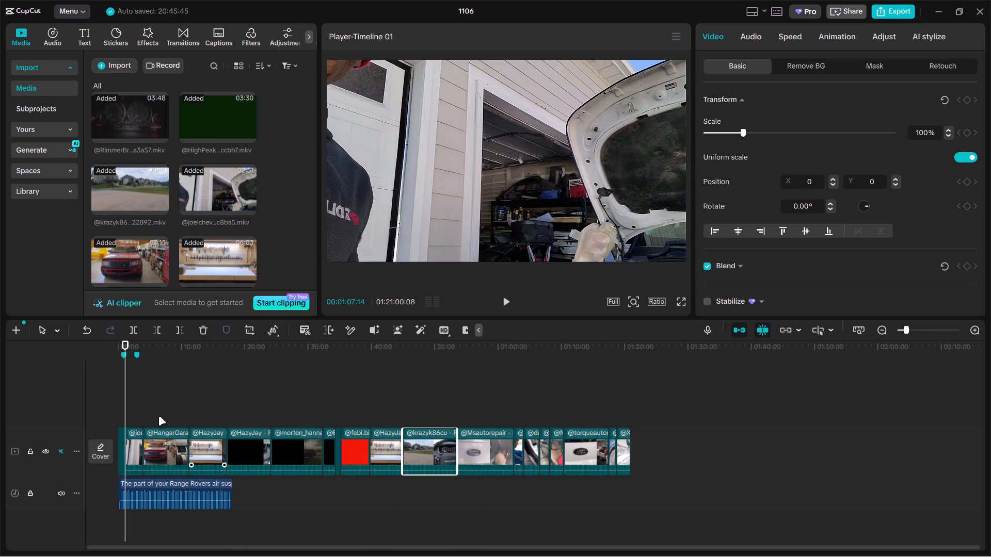
Split the coolant reservoir replacement clip at 00:01:39:26, at the shot of the grille on the ground, and delete the part before the cut.
ctrl+scroll(124, 413, up, 20)
ctrl+scroll(124, 413, up, 4)
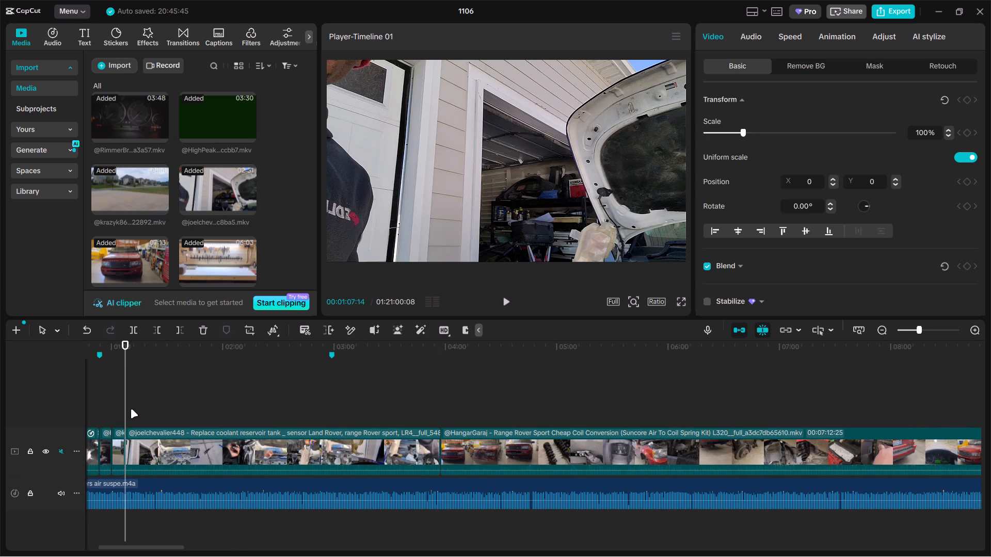
drag(125, 405, 194, 411)
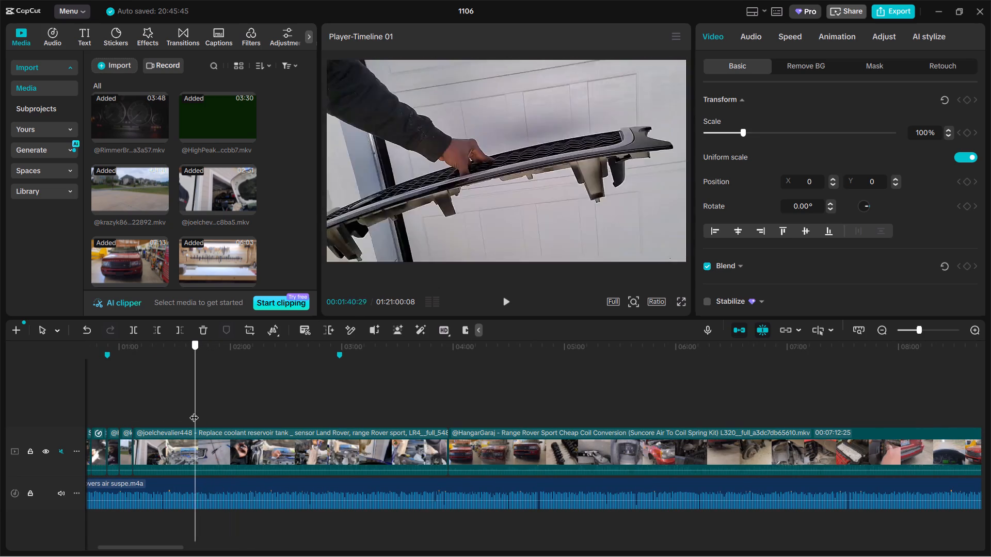
drag(194, 411, 193, 411)
click(195, 444)
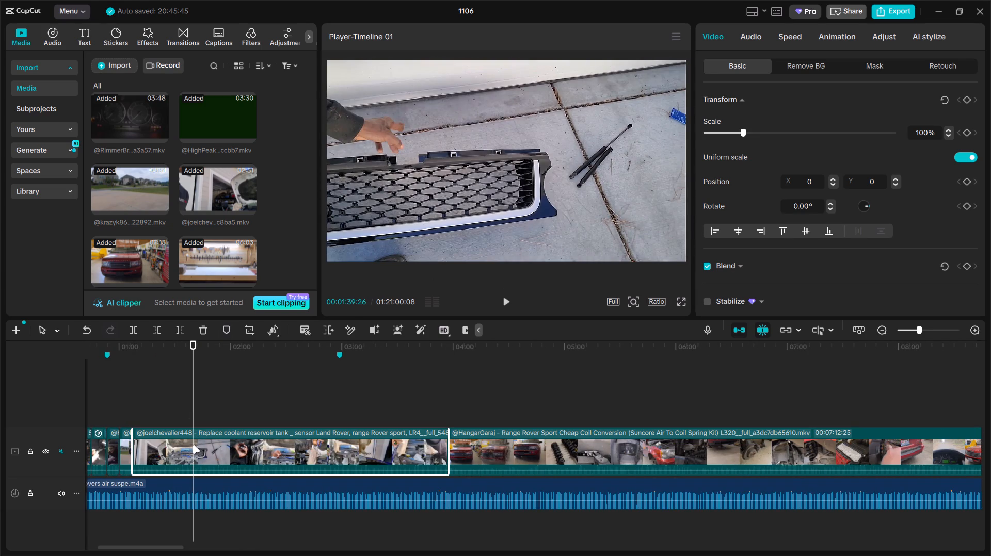
key(ctrl+b)
click(172, 448)
key(BackSpace)
Trim about 11 seconds off the start of the coolant reservoir replacement clip.
click(140, 417)
drag(140, 417, 153, 416)
click(152, 440)
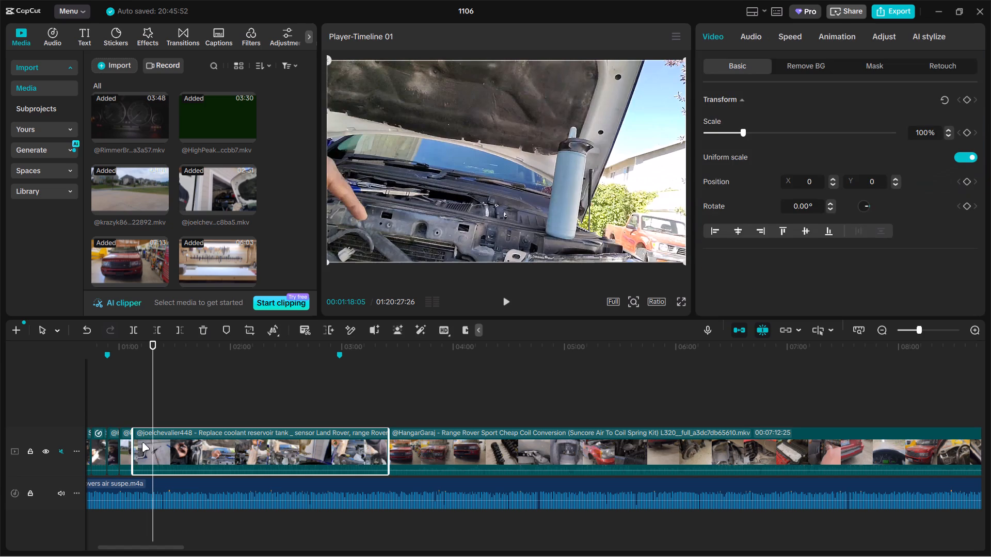
drag(135, 443, 151, 440)
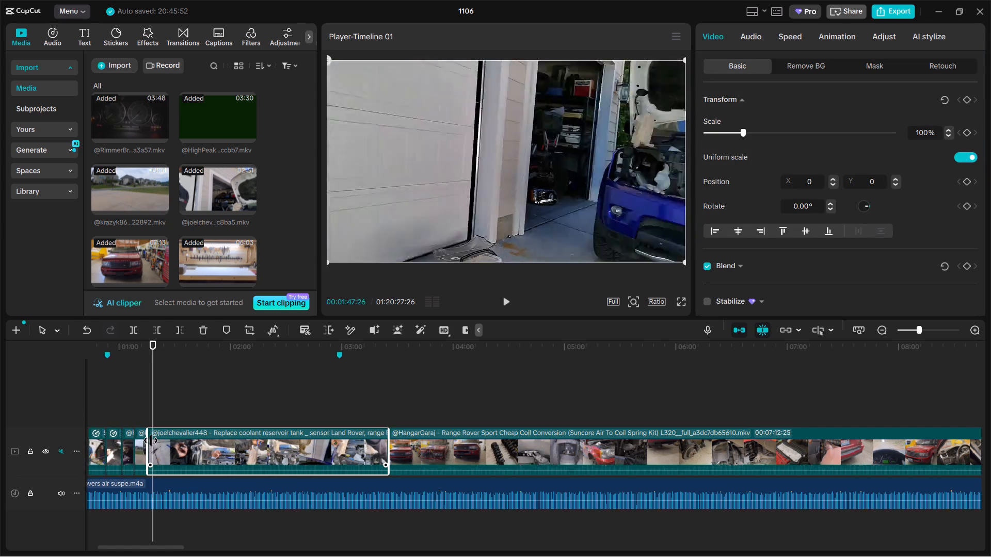
drag(151, 440, 153, 440)
Split the coolant reservoir replacement clip at 00:01:15:11 and delete the rest, keeping only the short opening part.
click(148, 422)
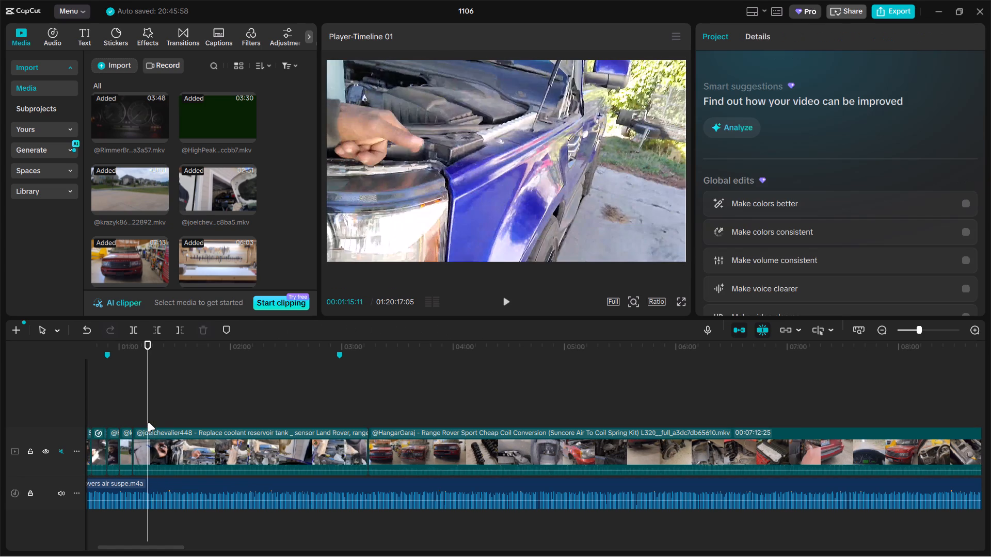
click(159, 440)
key(ctrl+b)
key(BackSpace)
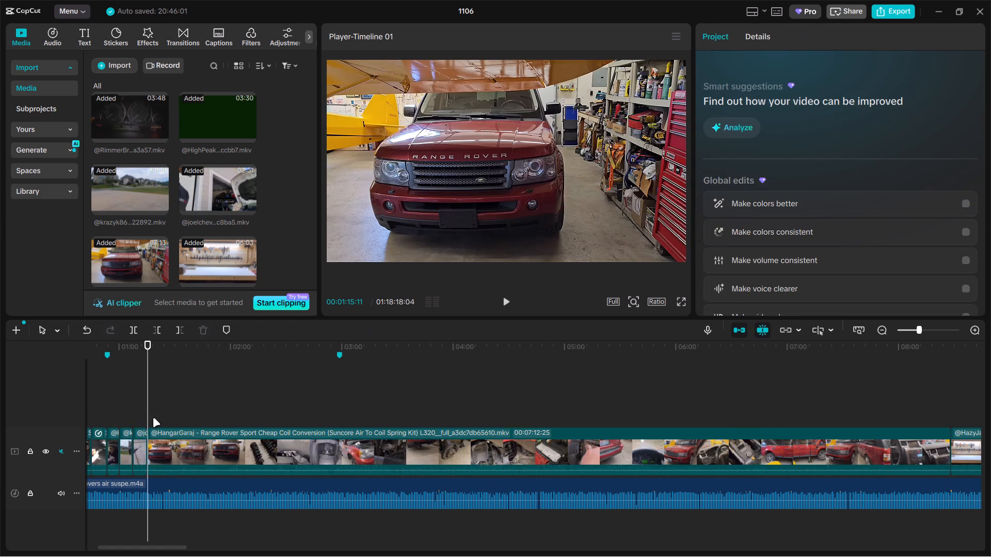
Split the HangarGaraj coil conversion clip at 00:04:10:18, at the strut top nut shot, and delete the part before the cut.
drag(147, 402, 214, 405)
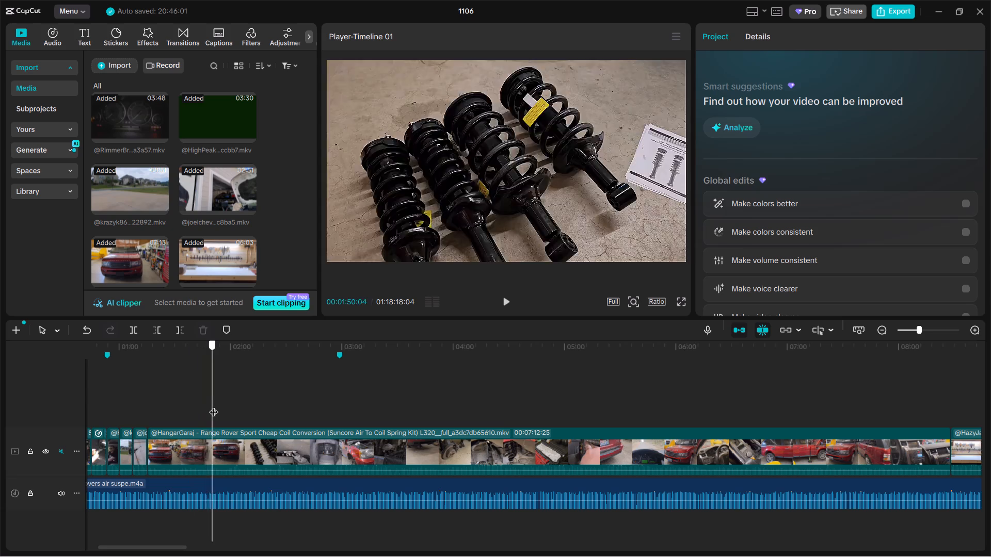
drag(214, 405, 463, 415)
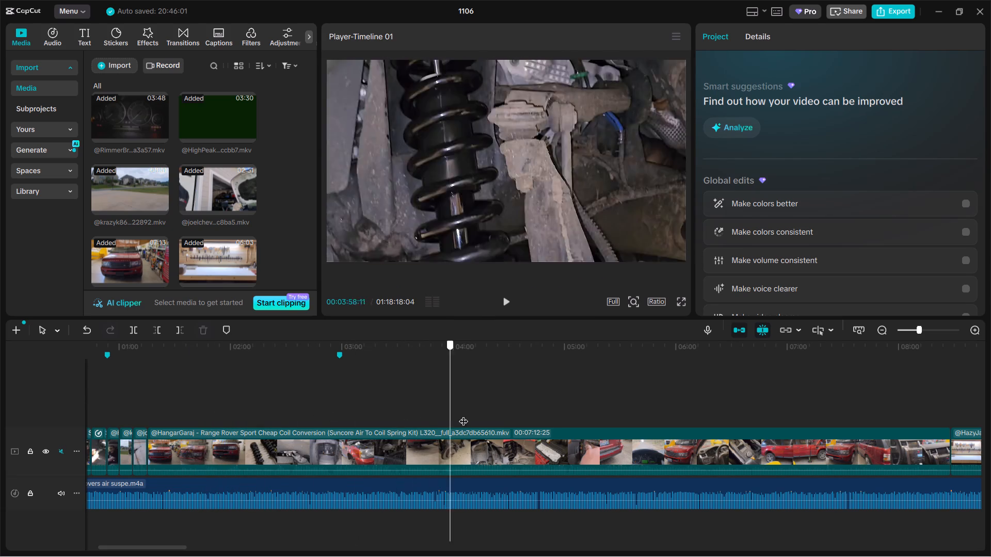
drag(463, 415, 473, 418)
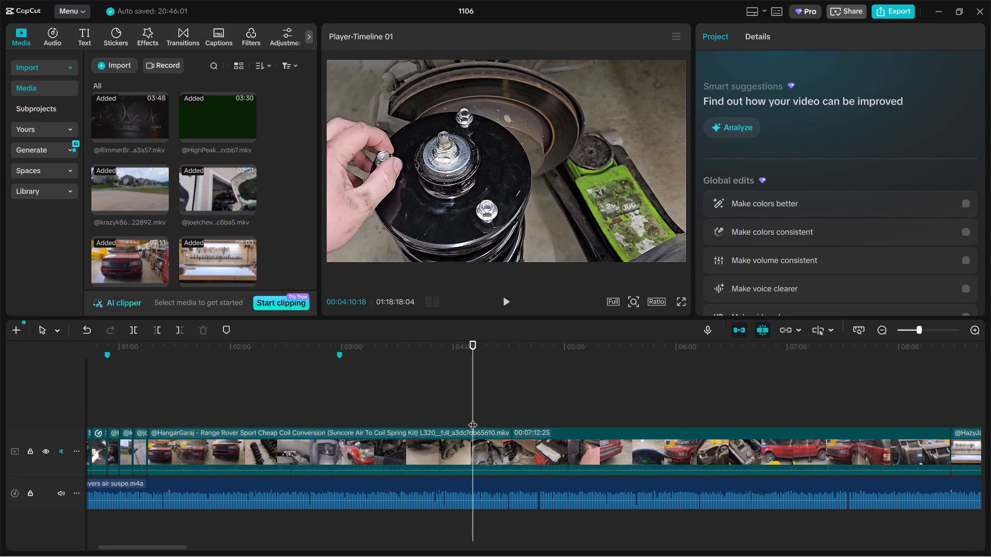
click(475, 458)
key(ctrl+b)
click(390, 448)
key(BackSpace)
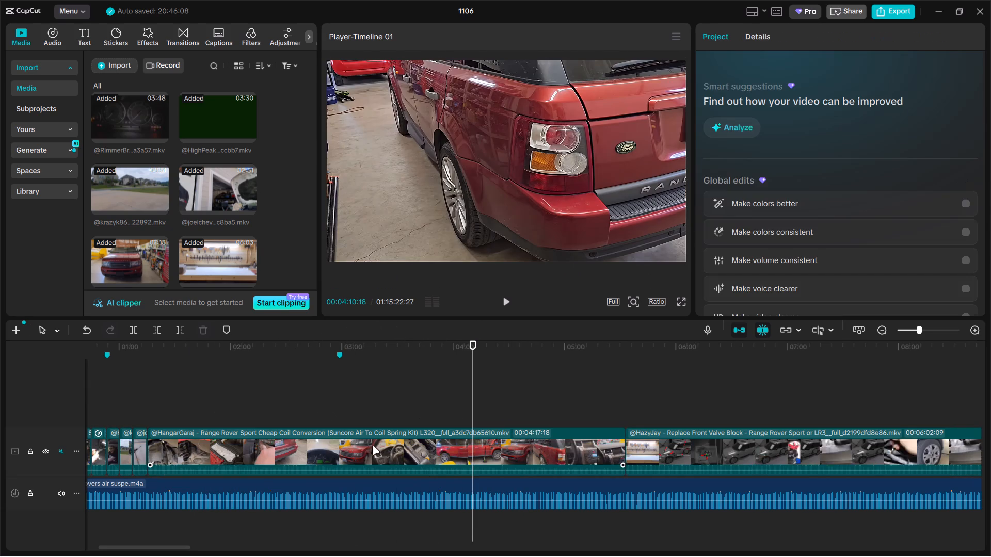
Split the HangarGaraj clip at 00:01:23:22 and delete the rest, keeping only the short strut shot.
click(169, 408)
drag(169, 408, 163, 409)
click(191, 442)
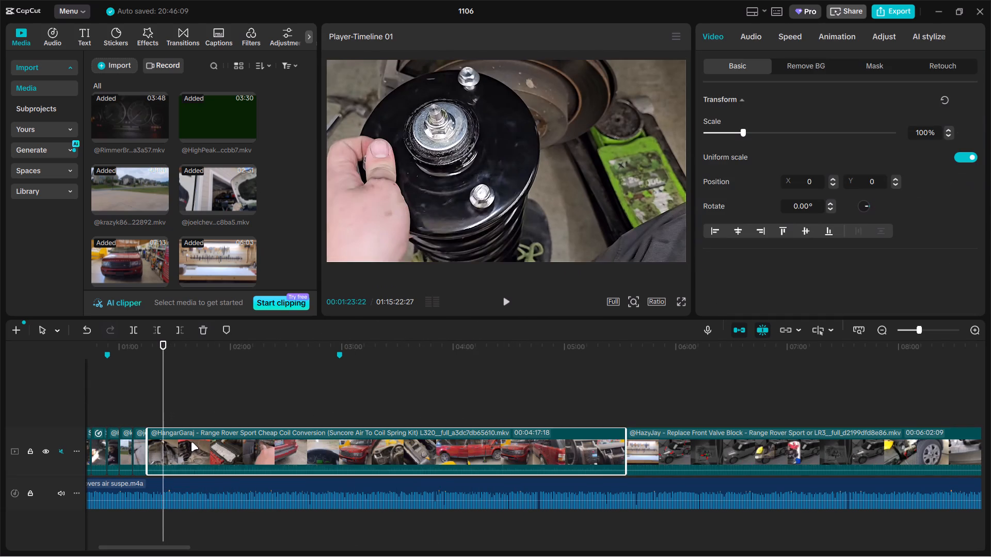
key(ctrl+b)
key(BackSpace)
Split the HazyJay front valve block clip at 00:02:12:29, at the numbered valve block diagram, and delete the part before the cut.
drag(162, 402, 199, 404)
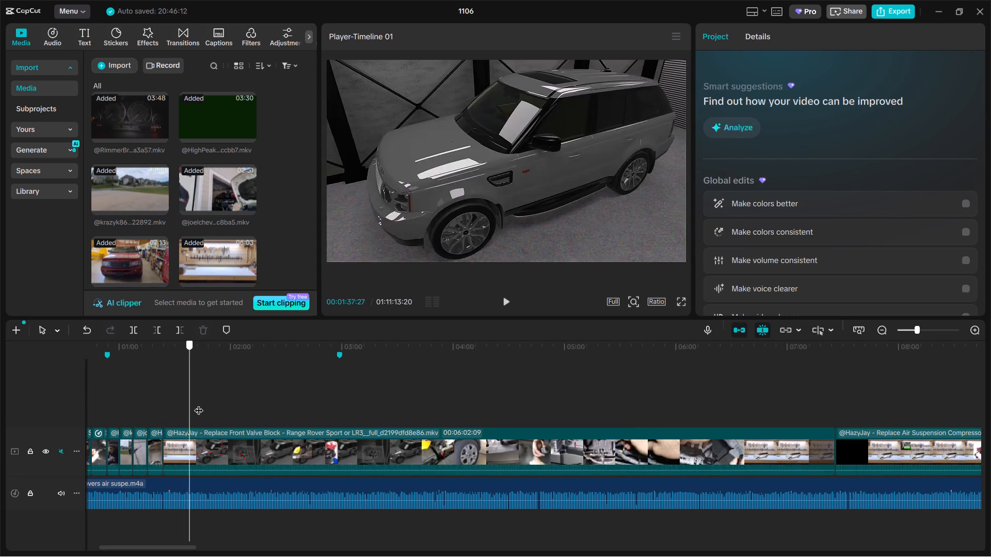
drag(199, 404, 276, 411)
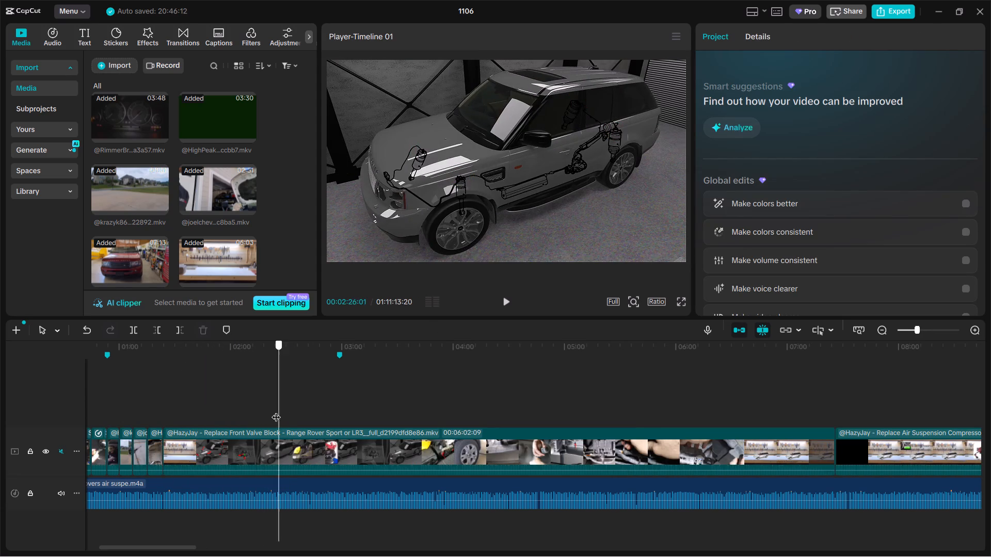
drag(276, 411, 254, 411)
click(264, 440)
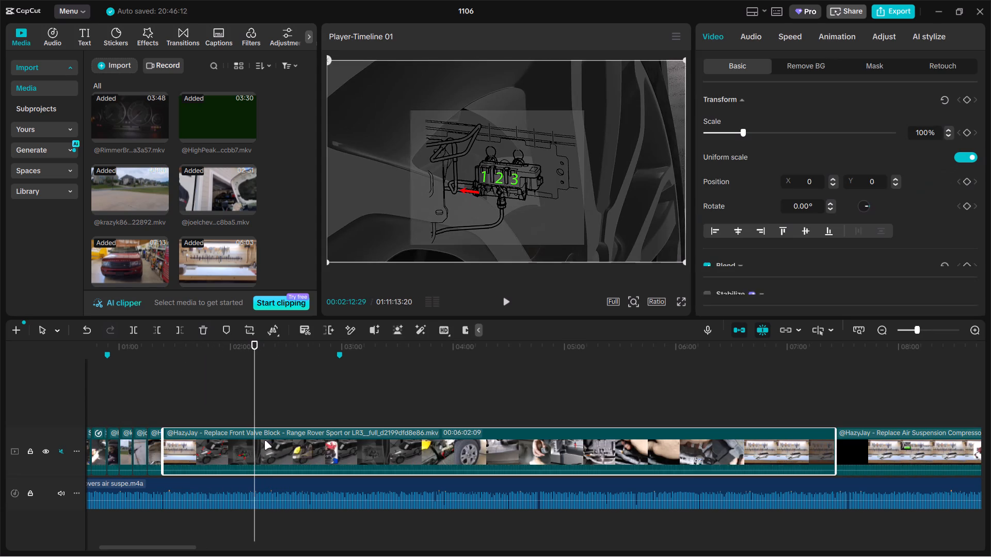
key(ctrl+b)
click(227, 442)
key(BackSpace)
Split the HazyJay front valve block clip at 00:01:32:19 and delete the rest, keeping only the short diagram animation.
click(189, 415)
drag(189, 415, 187, 415)
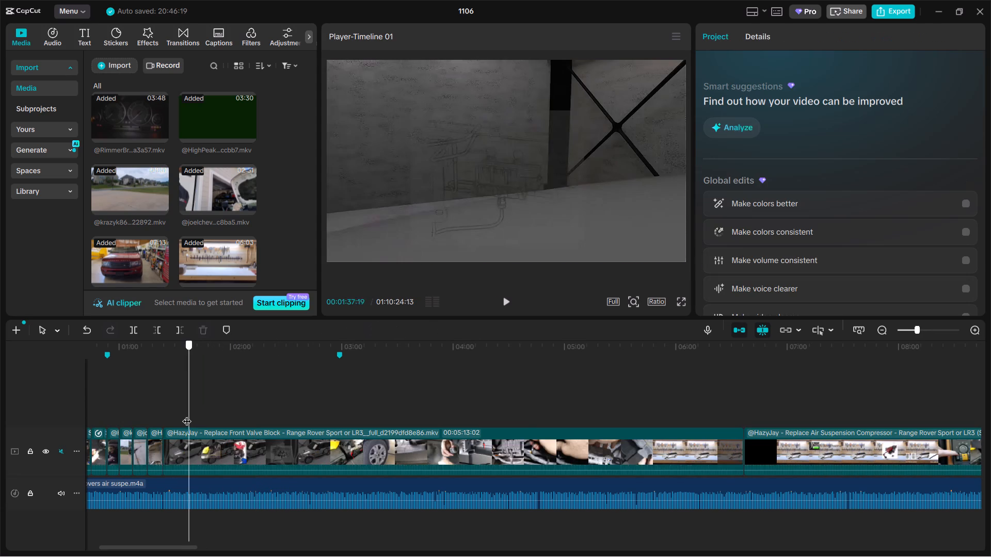
drag(187, 415, 180, 415)
click(193, 439)
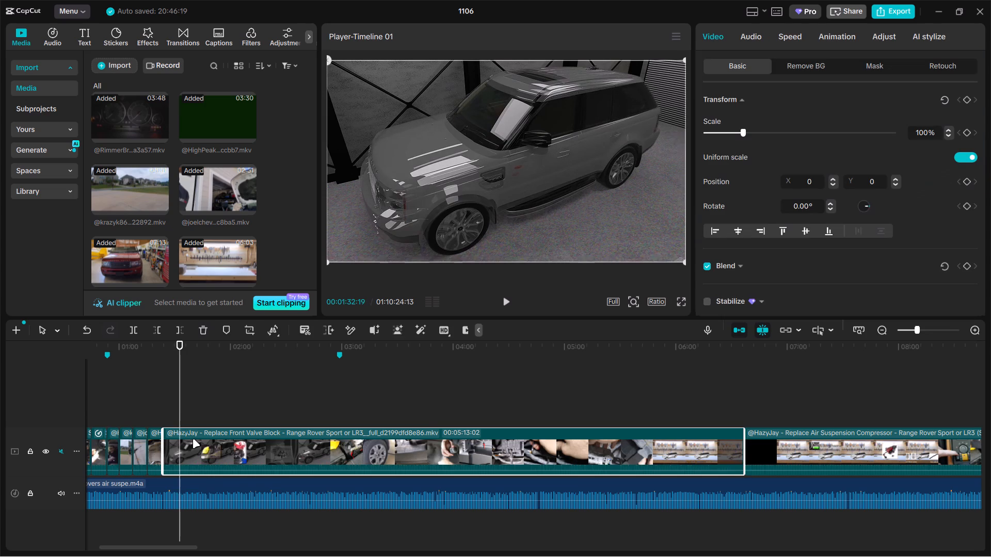
key(ctrl+b)
key(BackSpace)
Split the HazyJay air suspension compressor clip at 00:05:20:21, at the underbody shot, and delete the part before the cut.
drag(177, 405, 332, 410)
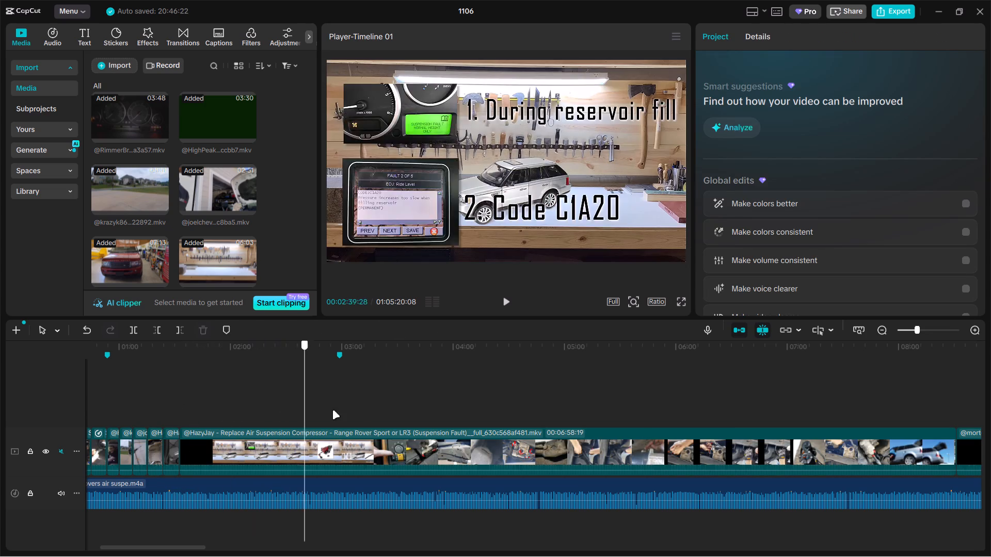
drag(332, 410, 598, 413)
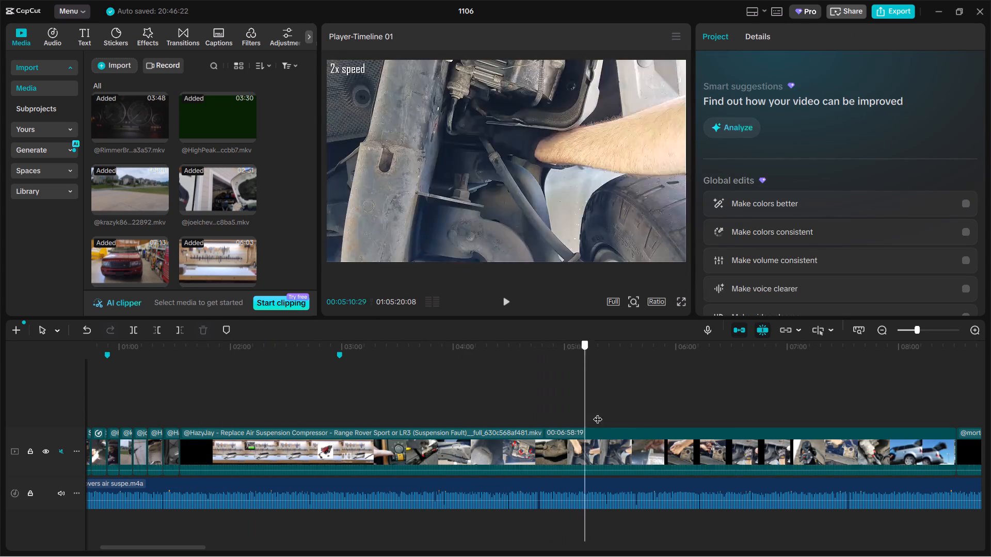
drag(598, 413, 605, 413)
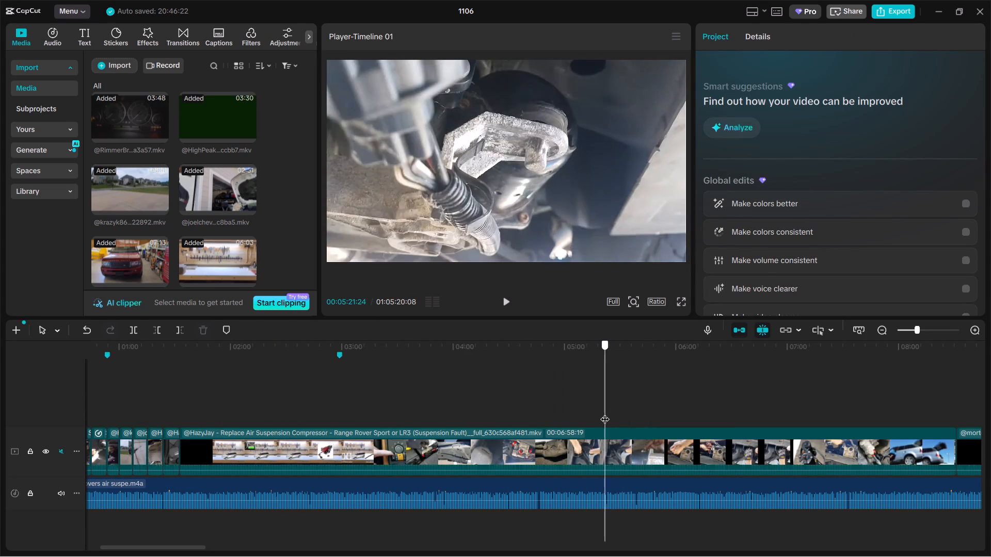
drag(605, 413, 603, 413)
click(580, 463)
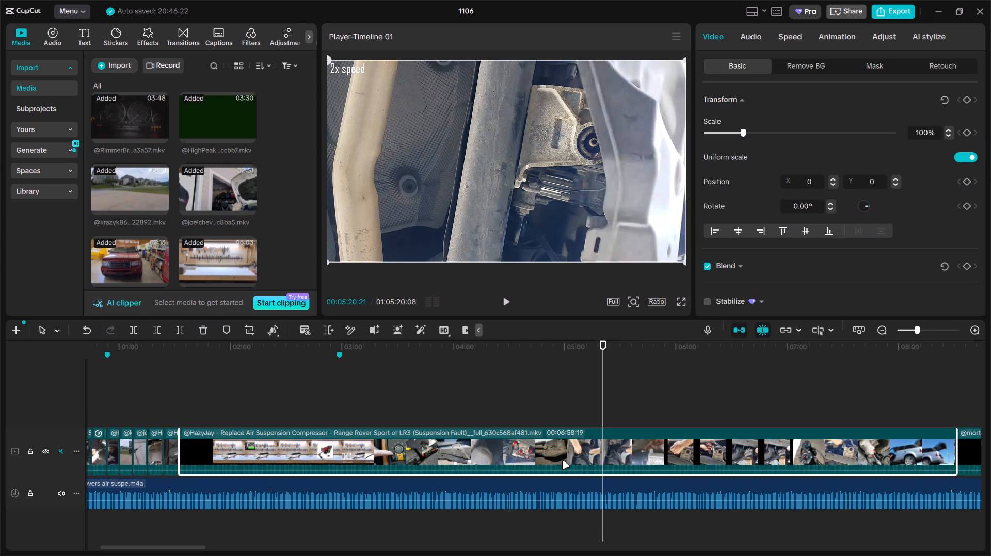
key(ctrl+b)
click(474, 446)
key(BackSpace)
Split the HazyJay air suspension compressor clip at 00:01:42:02 and delete the rest, keeping only the short underbody footage.
click(206, 406)
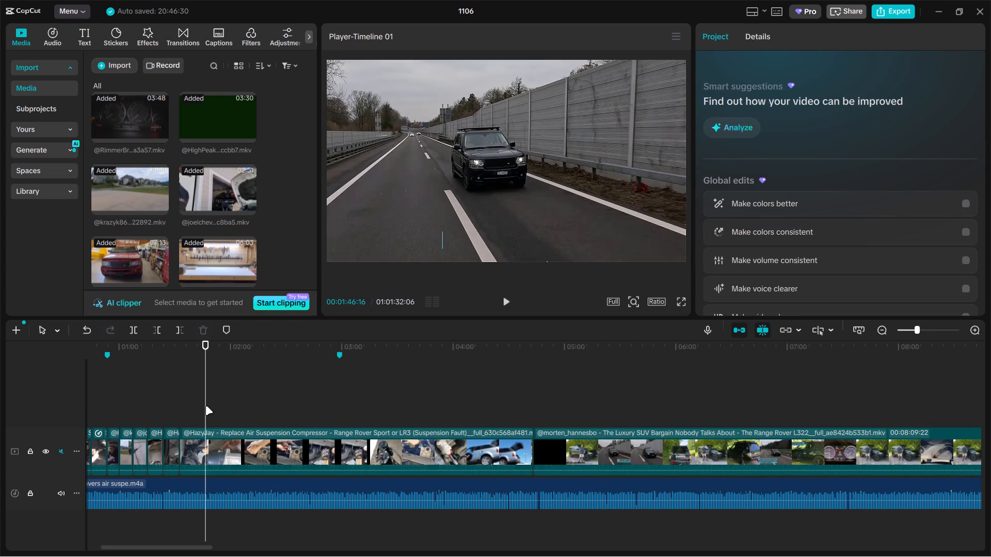
drag(205, 406, 197, 410)
click(238, 442)
key(ctrl+b)
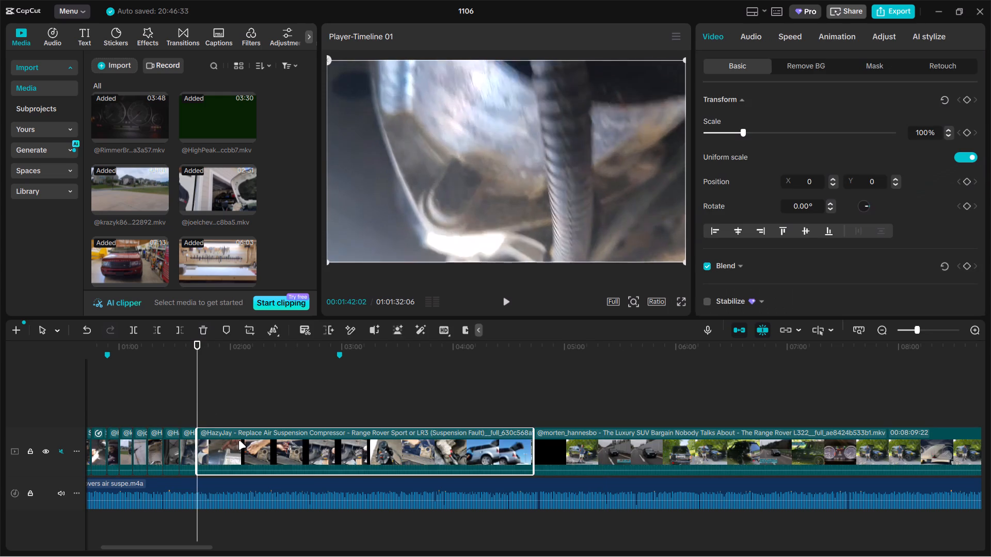
key(BackSpace)
Split the Range Rover L322 luxury SUV clip at 00:02:36:09, at the parked black car, and delete the part before the cut.
drag(201, 408, 439, 424)
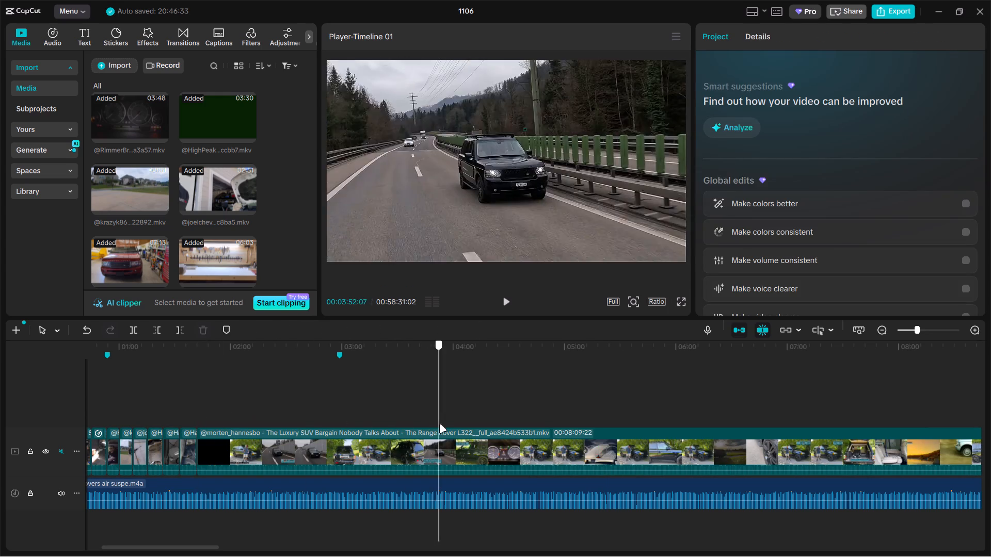
drag(439, 424, 298, 415)
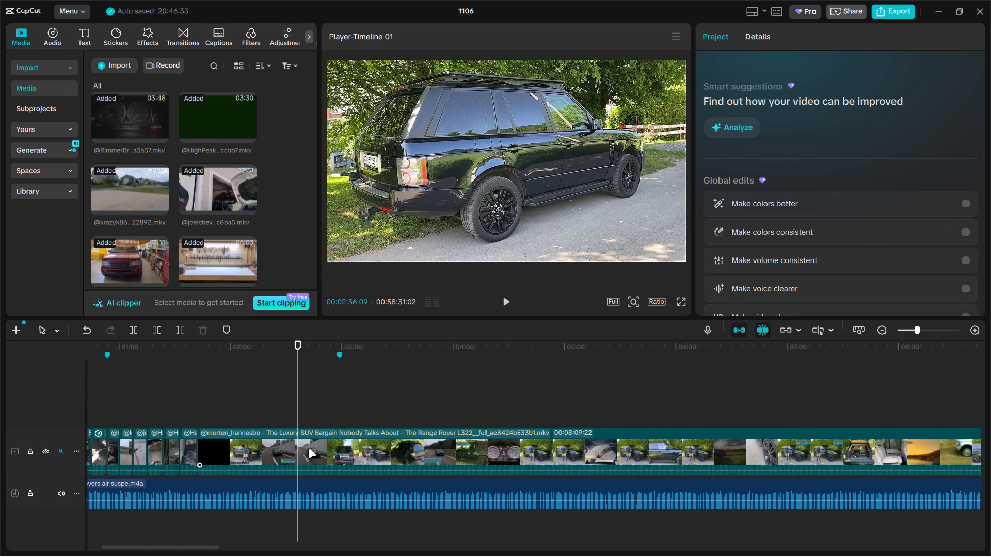
click(309, 449)
key(ctrl+b)
click(254, 444)
key(BackSpace)
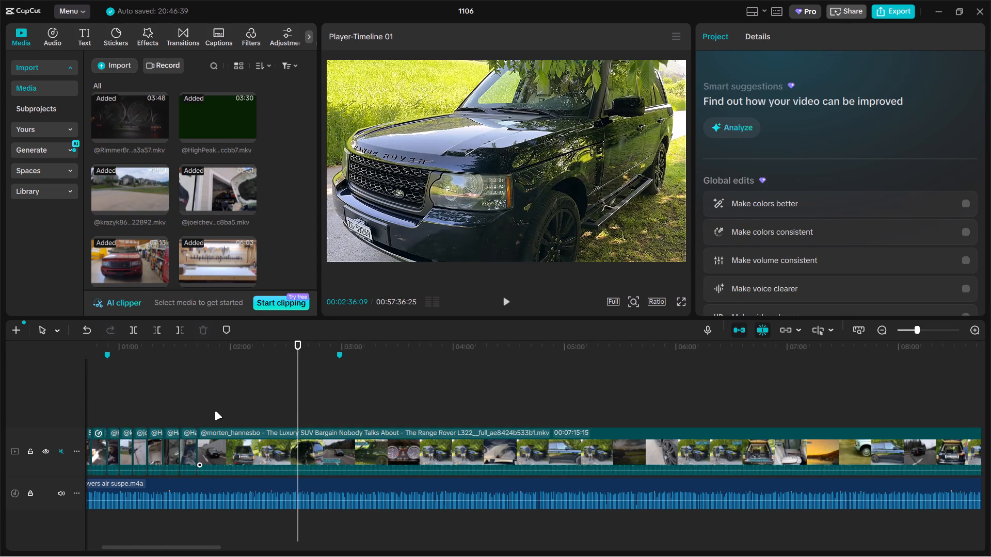
Split the Range Rover L322 clip at 00:01:51:08 and delete the rest, keeping only the short parked-car footage.
click(219, 416)
drag(219, 416, 198, 412)
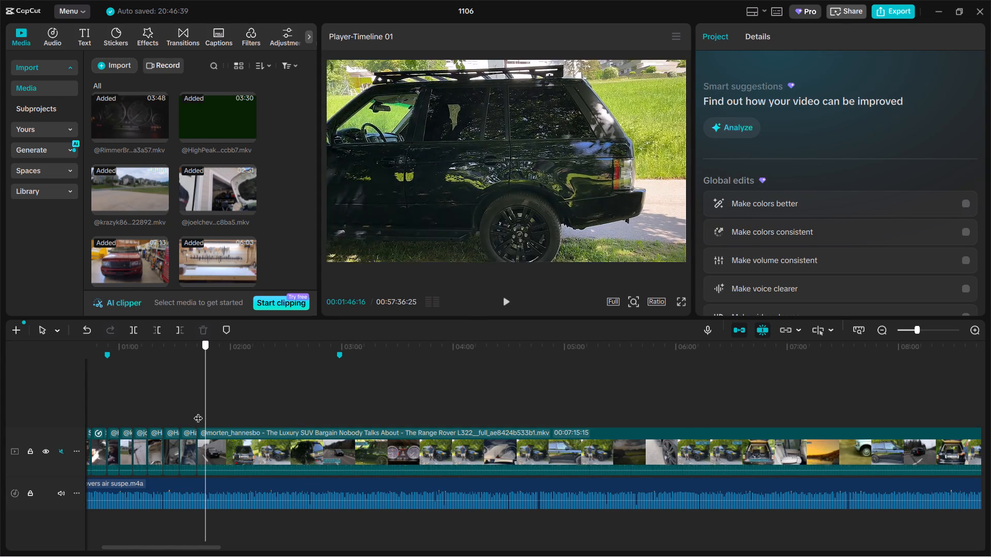
drag(198, 412, 191, 410)
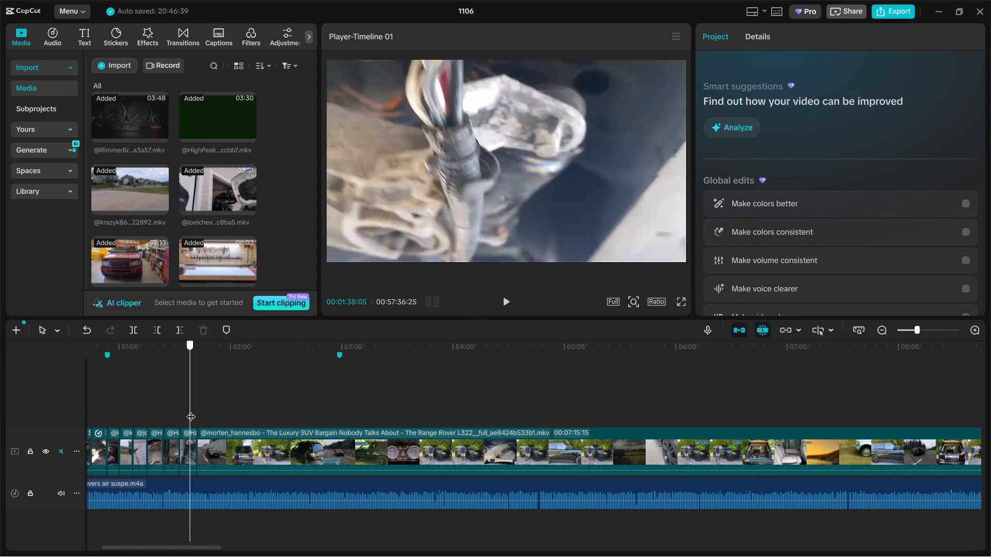
drag(191, 410, 214, 408)
click(235, 443)
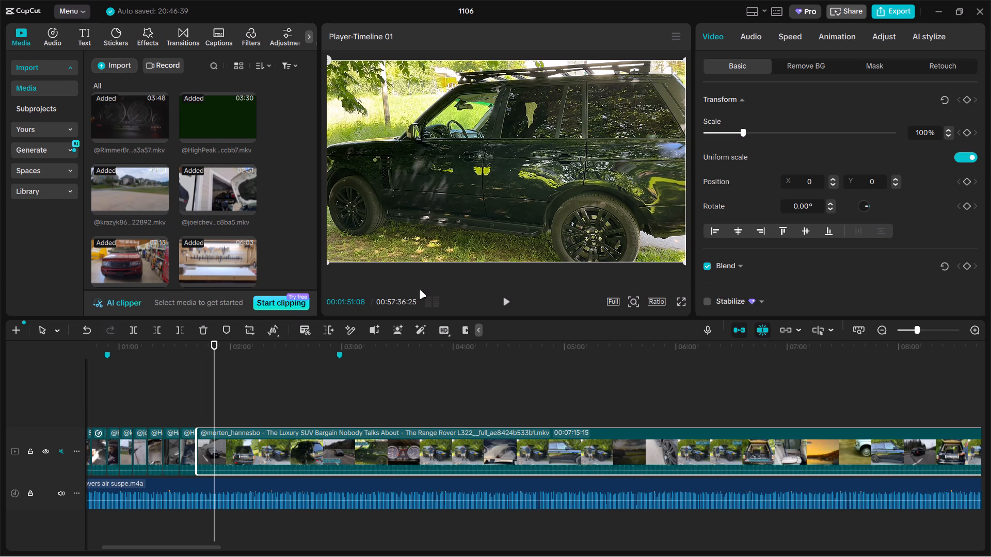
key(ctrl+b)
key(BackSpace)
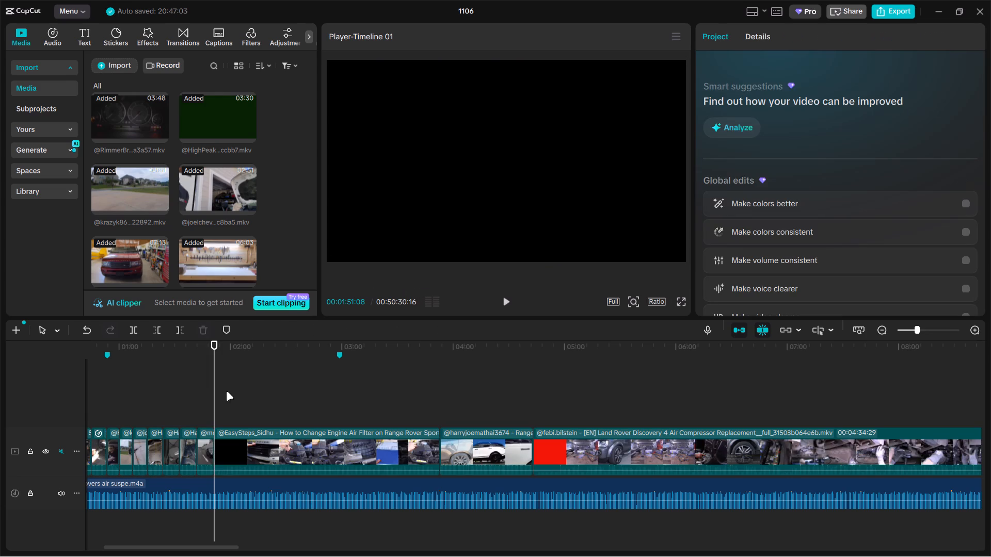
Find a usable shot in the EasySteps engine air filter clip, around the air filter housing at 00:02:37:04.
drag(214, 394, 298, 391)
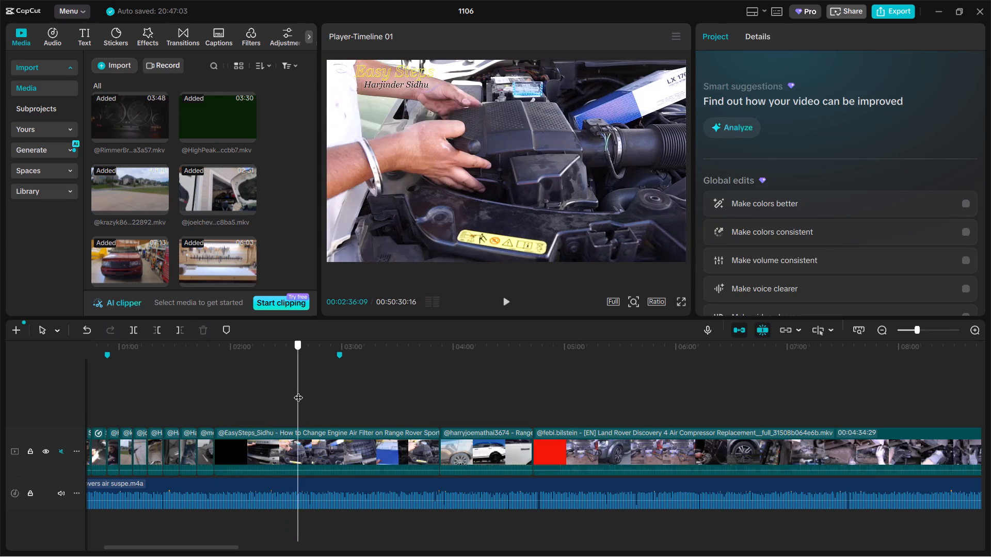
drag(298, 391, 299, 390)
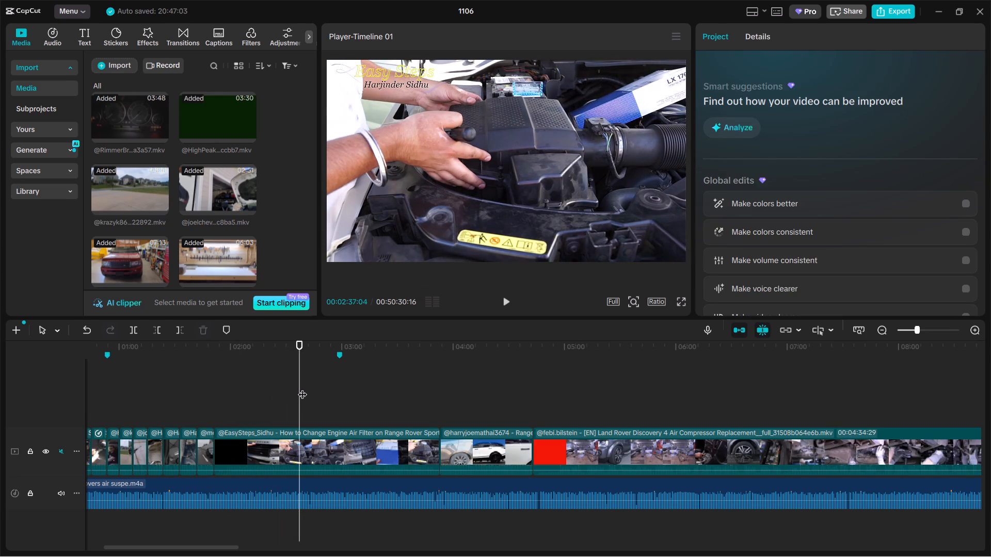
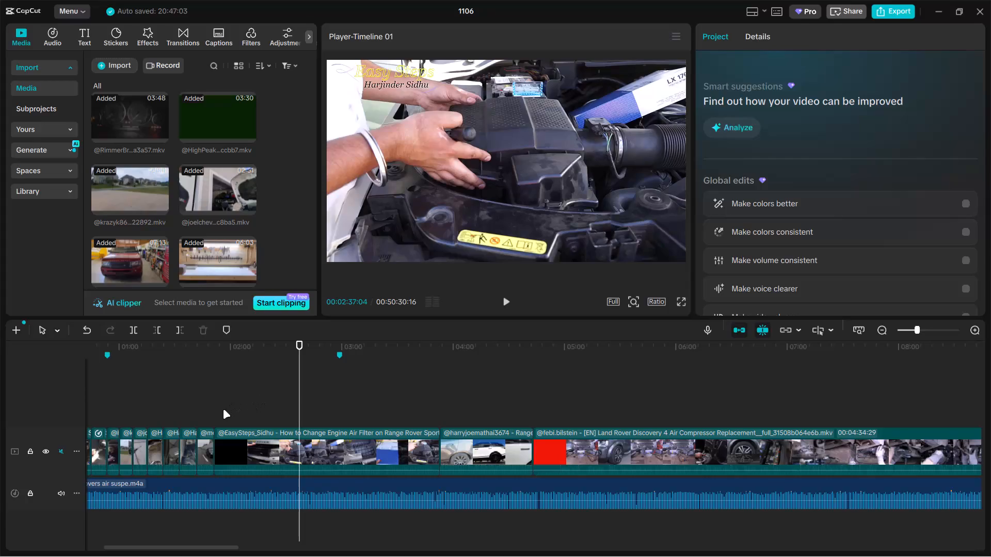
Review the opening part of the EasySteps engine air filter clip for a usable shot, from the car's front to the filter box at 00:02:09:10.
click(215, 404)
drag(214, 402, 274, 395)
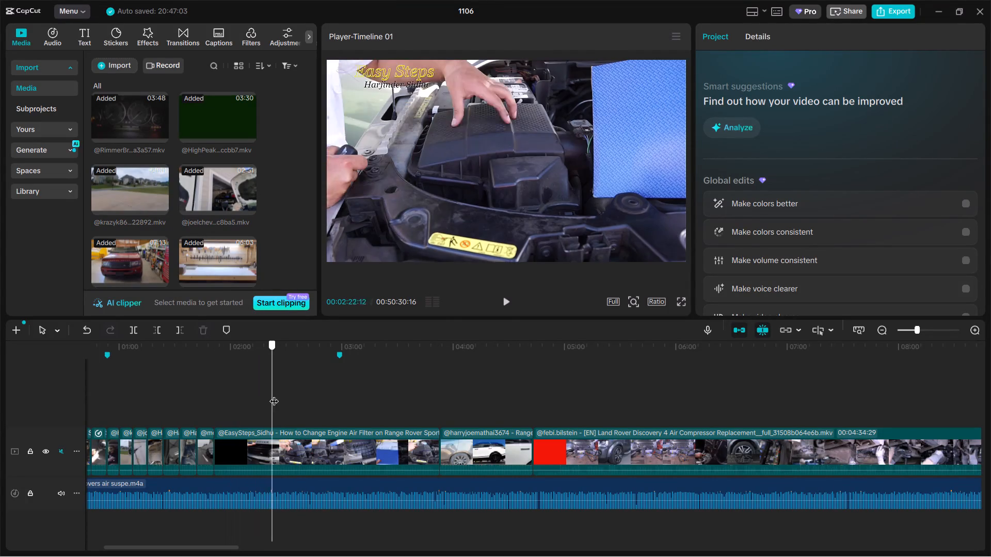
drag(274, 395, 231, 417)
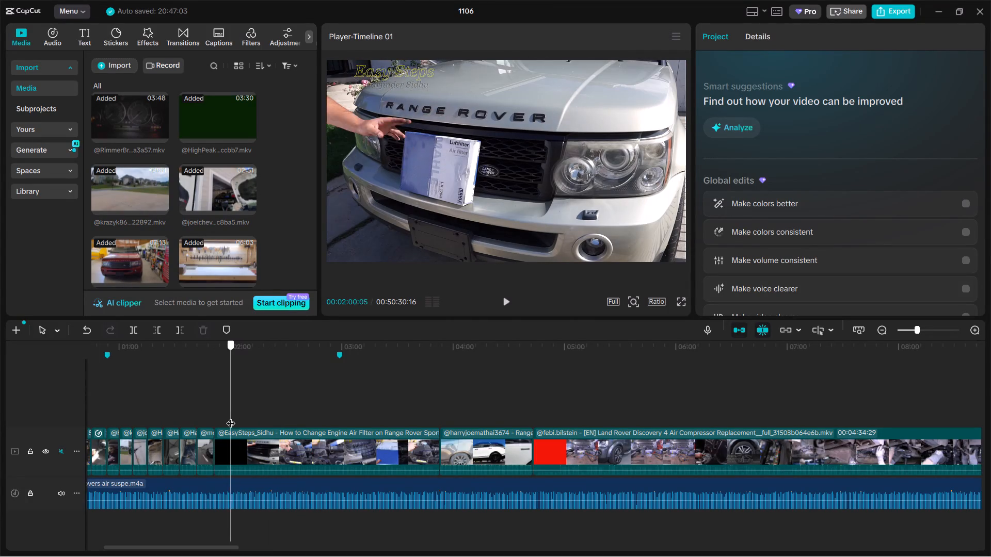
drag(231, 417, 248, 402)
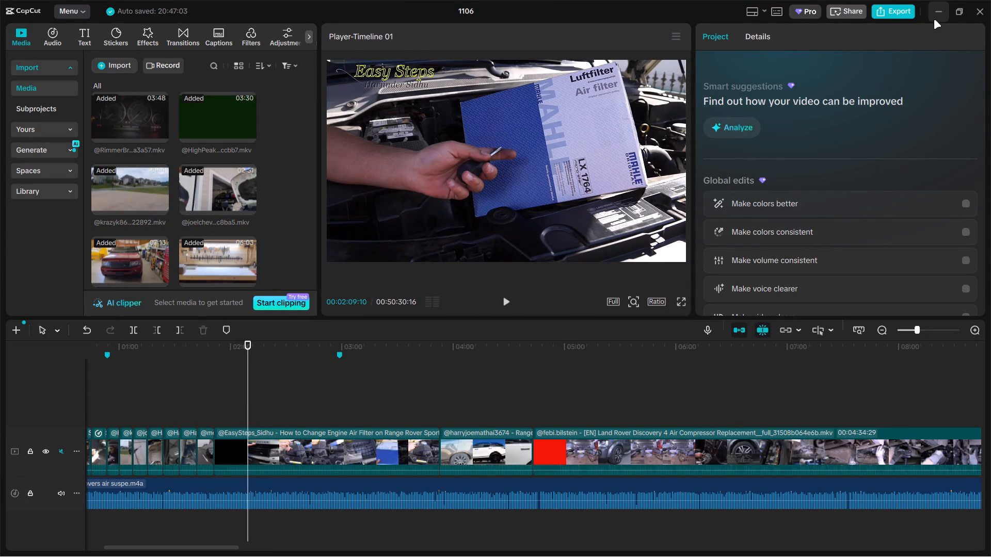
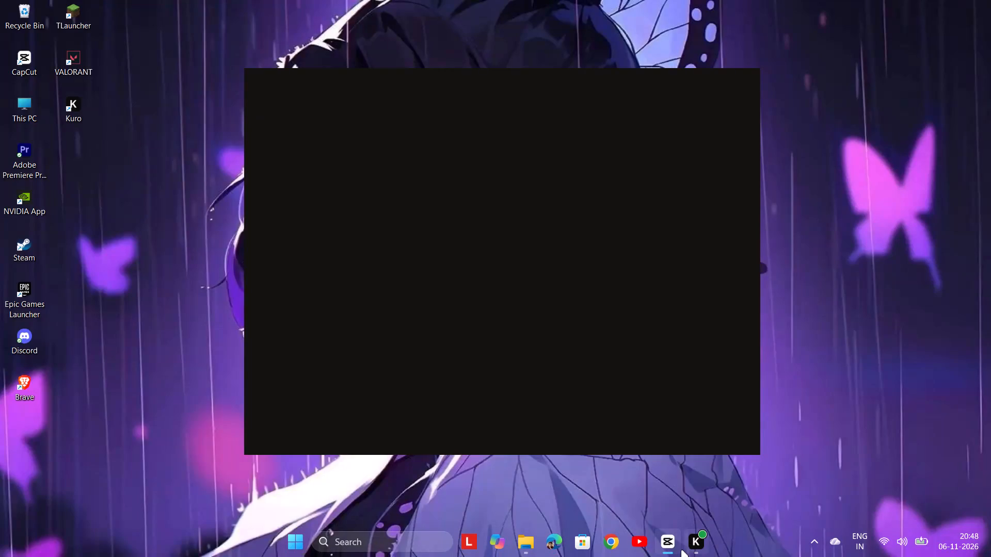
Return to the CapCut project, split the EasySteps engine air filter clip at 00:02:40:23 and delete the part before the cut.
click(664, 497)
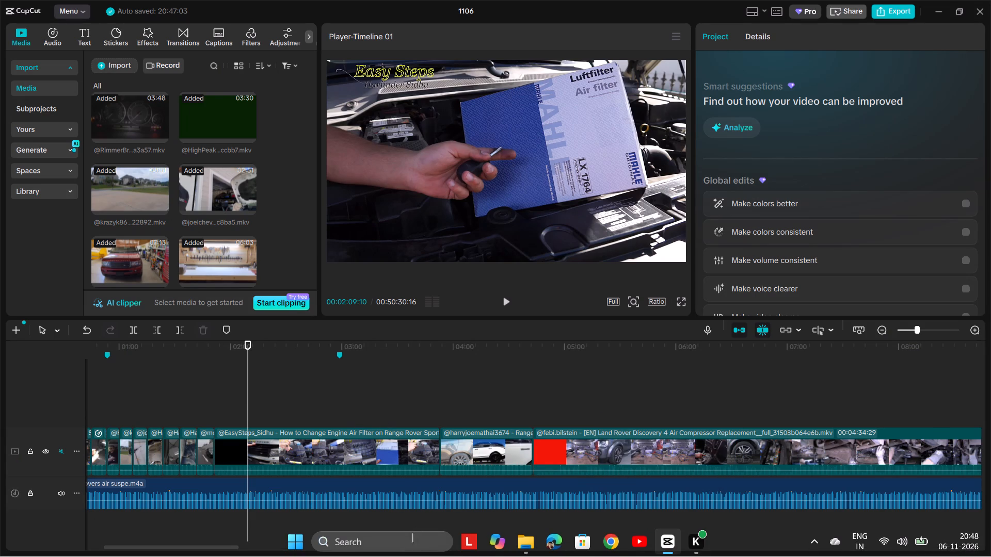
click(231, 396)
drag(232, 389, 257, 392)
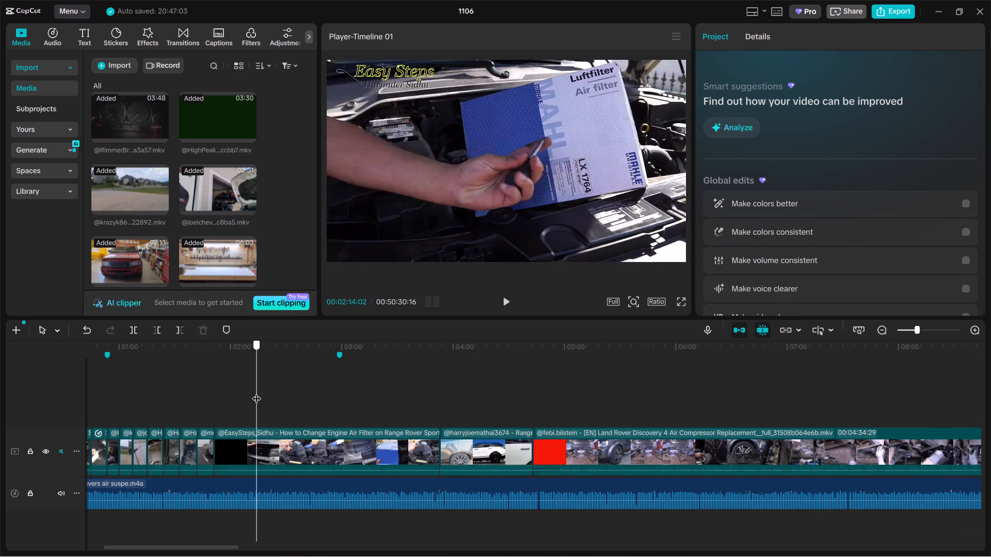
drag(257, 392, 315, 404)
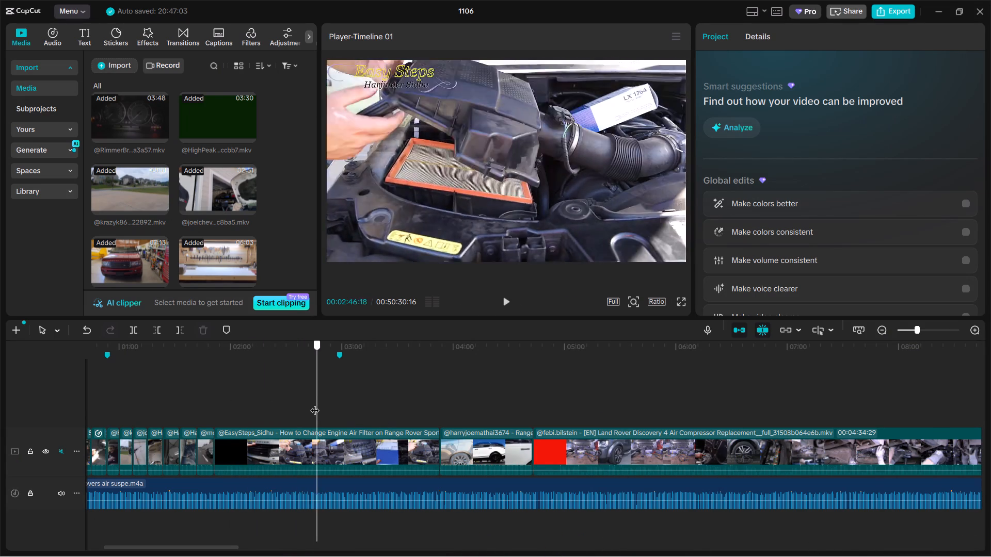
drag(315, 404, 306, 405)
click(312, 459)
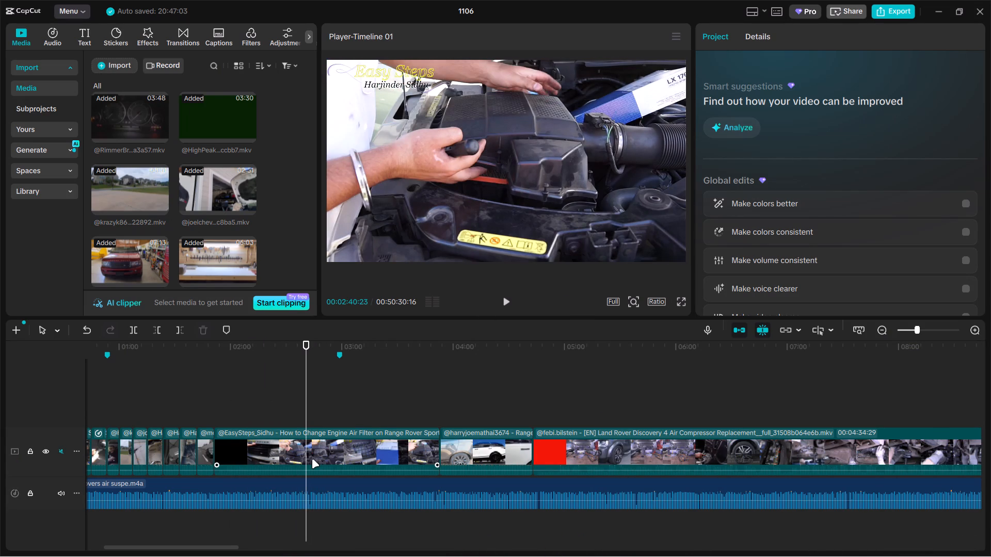
key(ctrl+b)
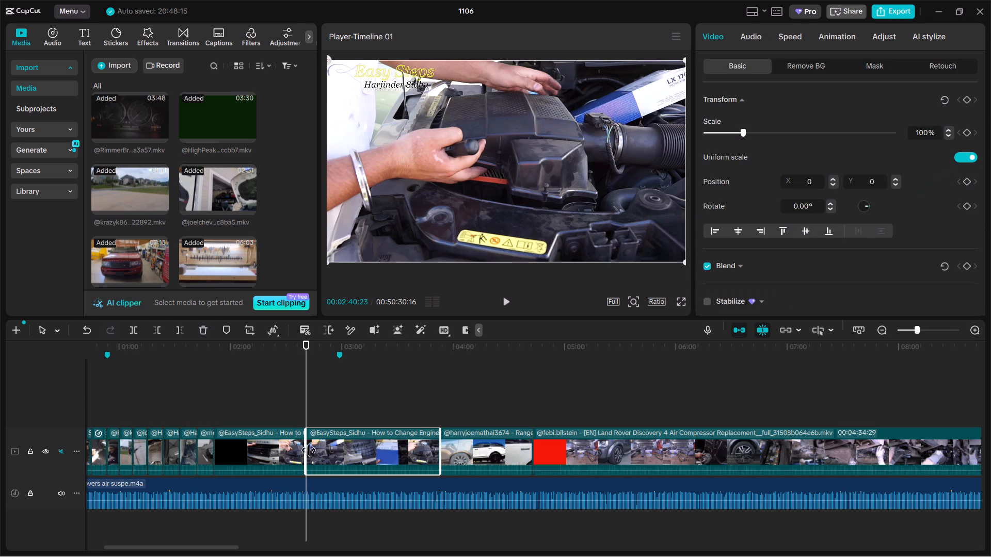
click(291, 444)
key(BackSpace)
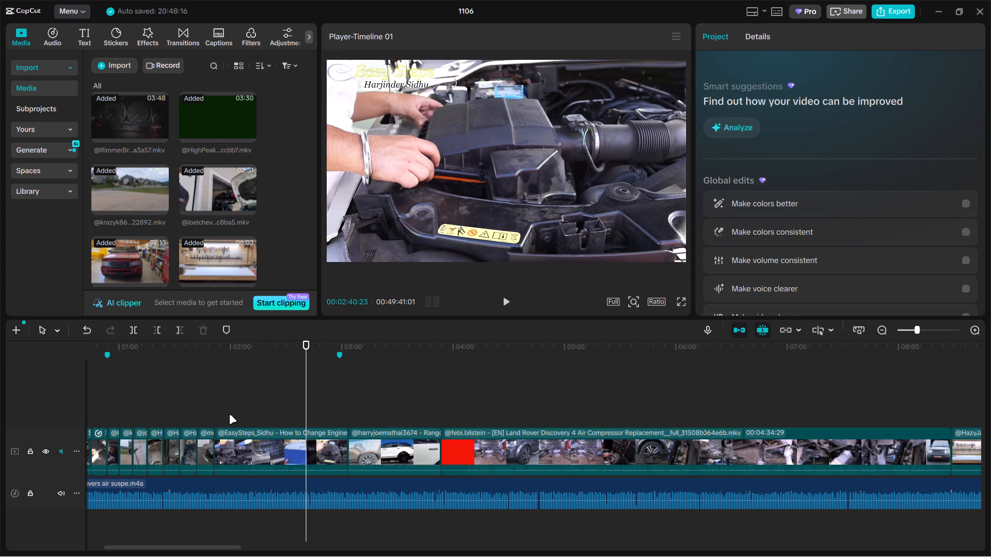
Split the remaining EasySteps air filter clip at 00:01:59:01 and delete everything after the cut, keeping a short filter box shot.
click(228, 416)
click(229, 408)
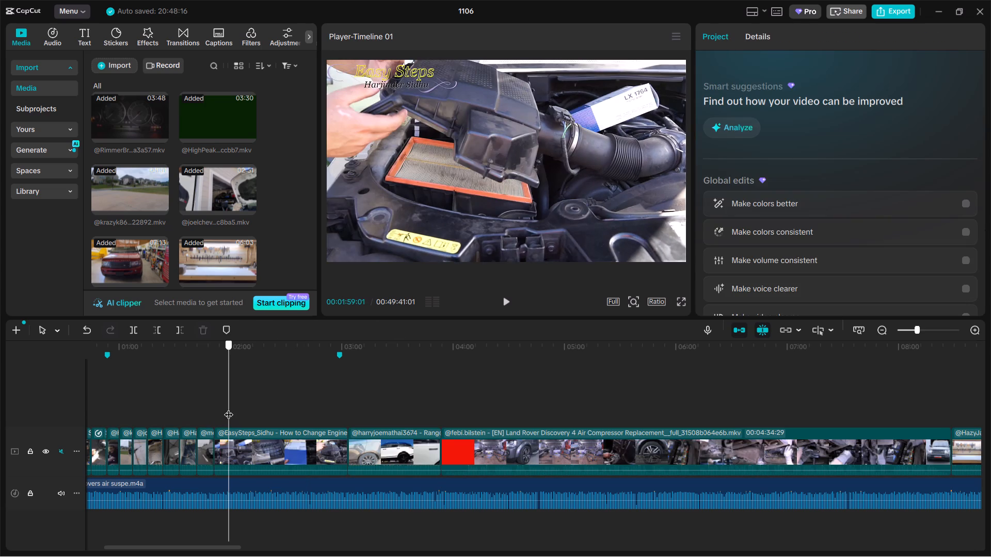
click(252, 439)
key(ctrl+b)
key(BackSpace)
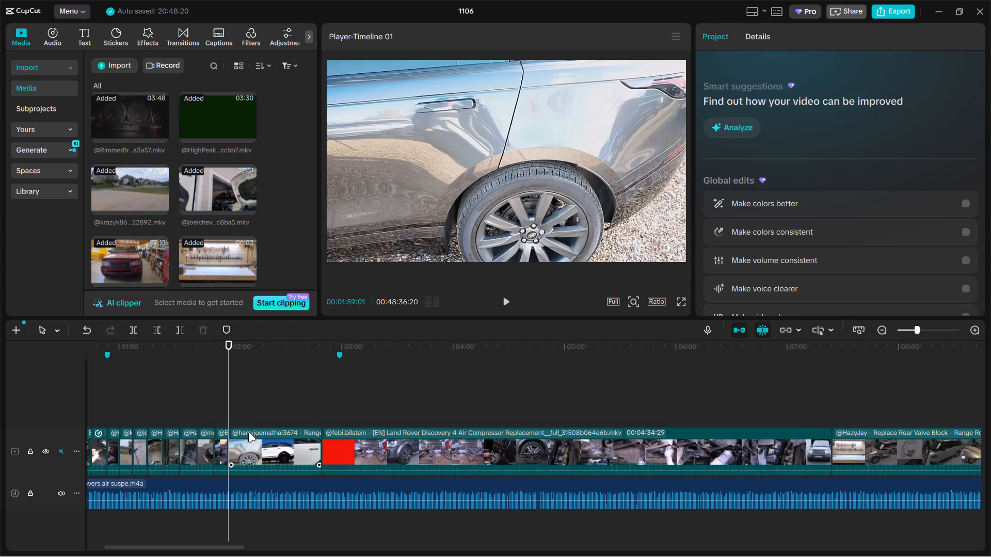
Split the Range Rover clip following the EasySteps shot at 00:02:06:25 and delete its remainder, keeping only the opening wheel shot.
drag(227, 399, 245, 406)
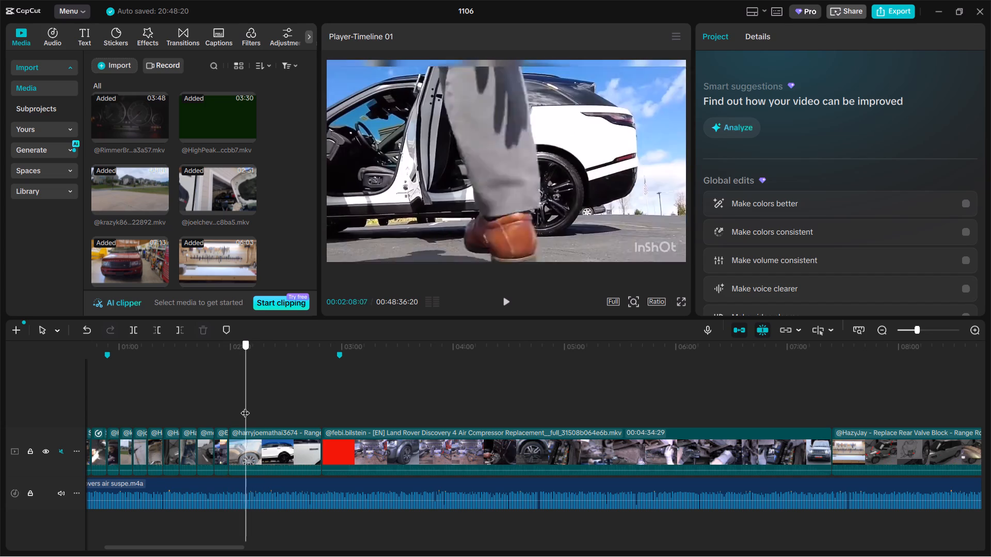
drag(245, 406, 243, 409)
click(260, 445)
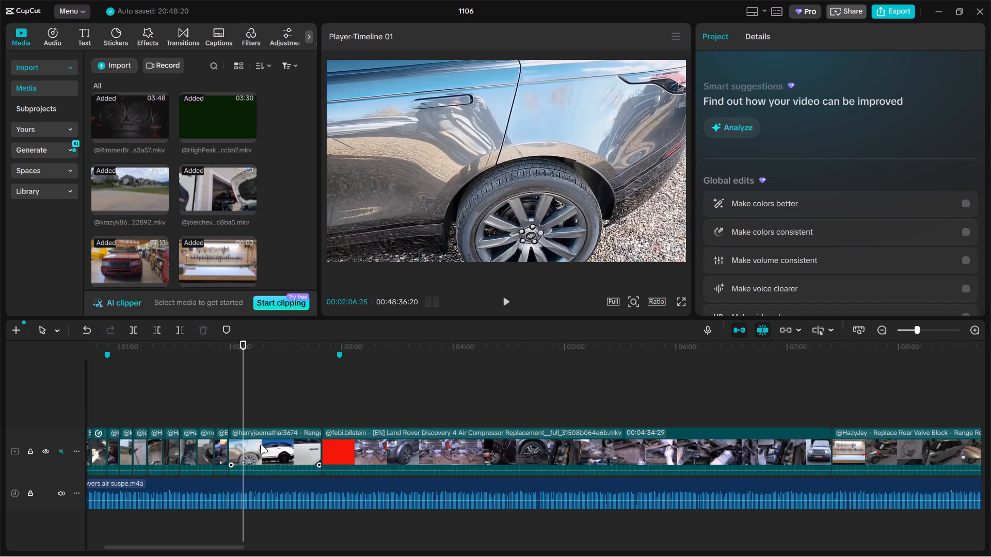
key(ctrl+b)
key(BackSpace)
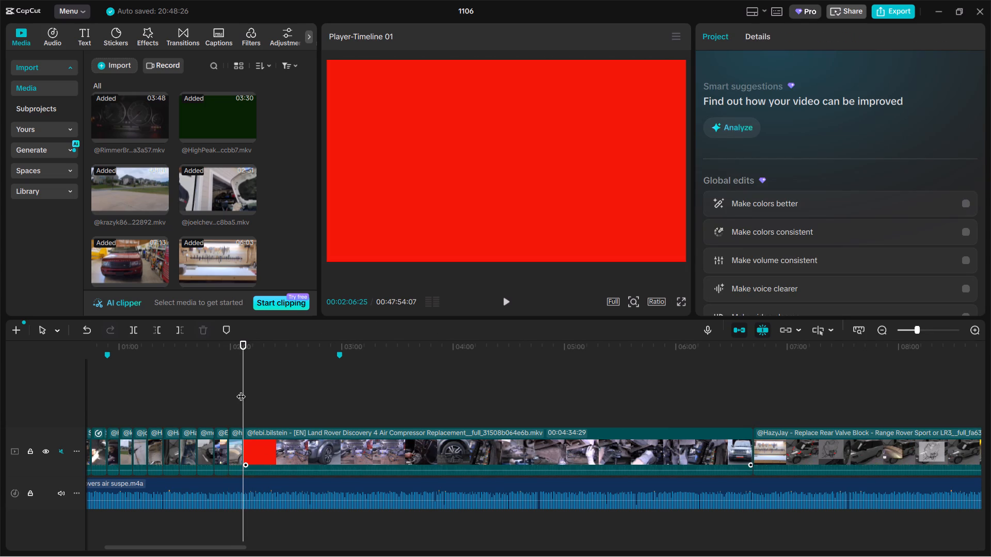
Find usable workshop footage in the febi bilstein air compressor clip, split it at 00:04:01:29 and delete the part before the cut.
drag(241, 390, 307, 402)
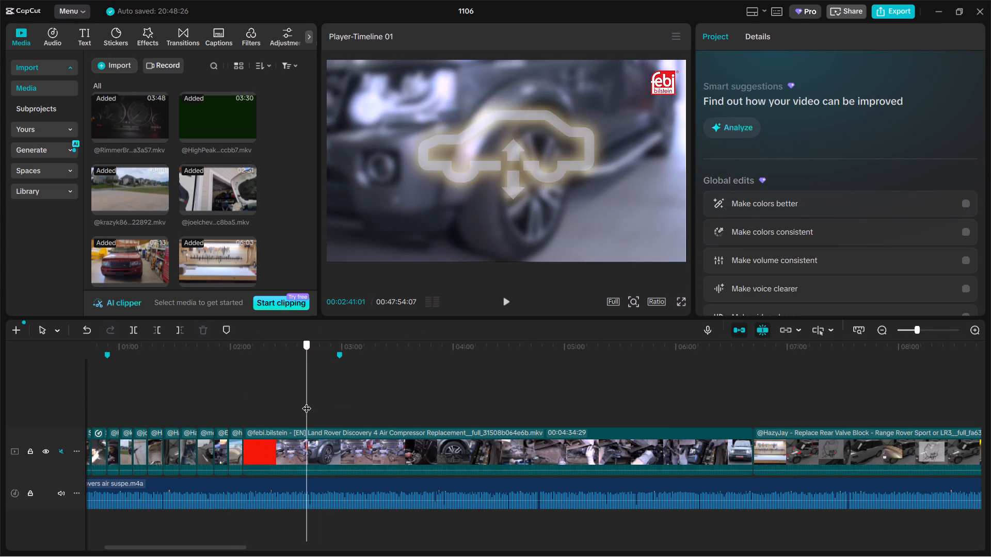
drag(307, 402, 353, 403)
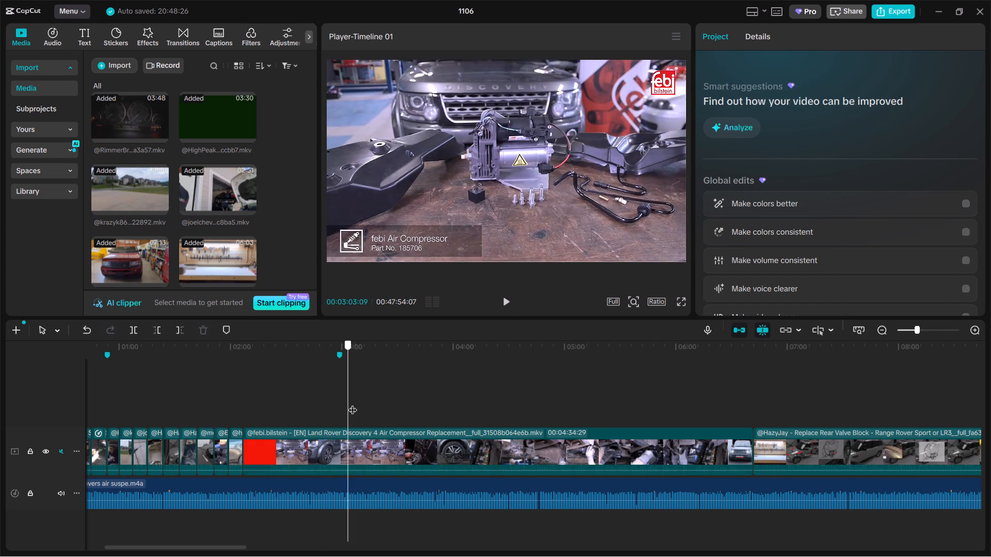
drag(353, 403, 412, 403)
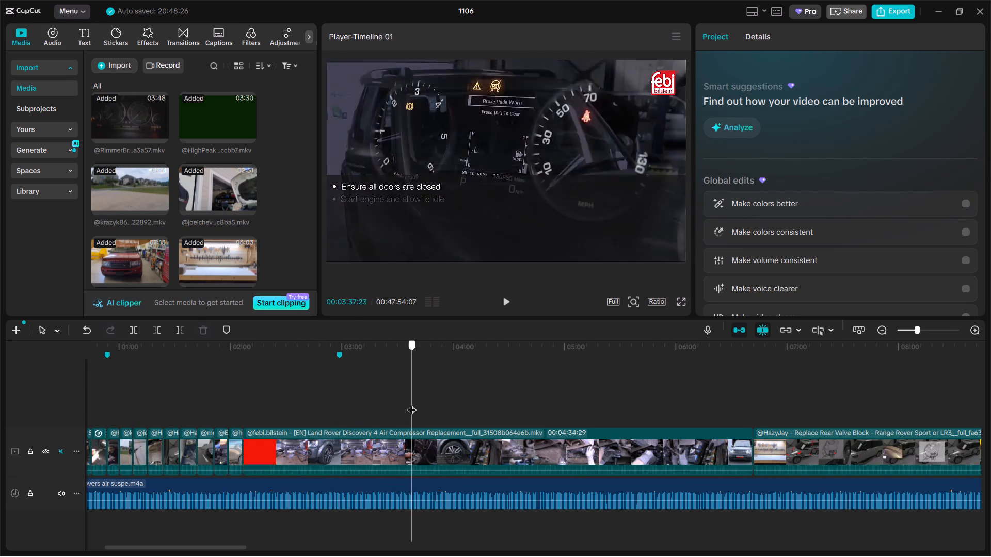
drag(412, 403, 471, 403)
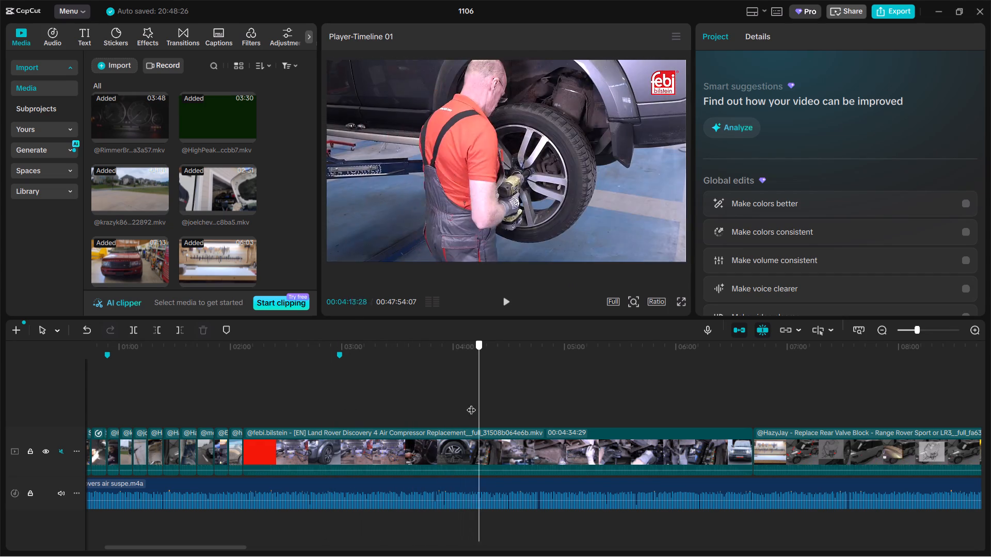
drag(471, 403, 457, 406)
click(458, 447)
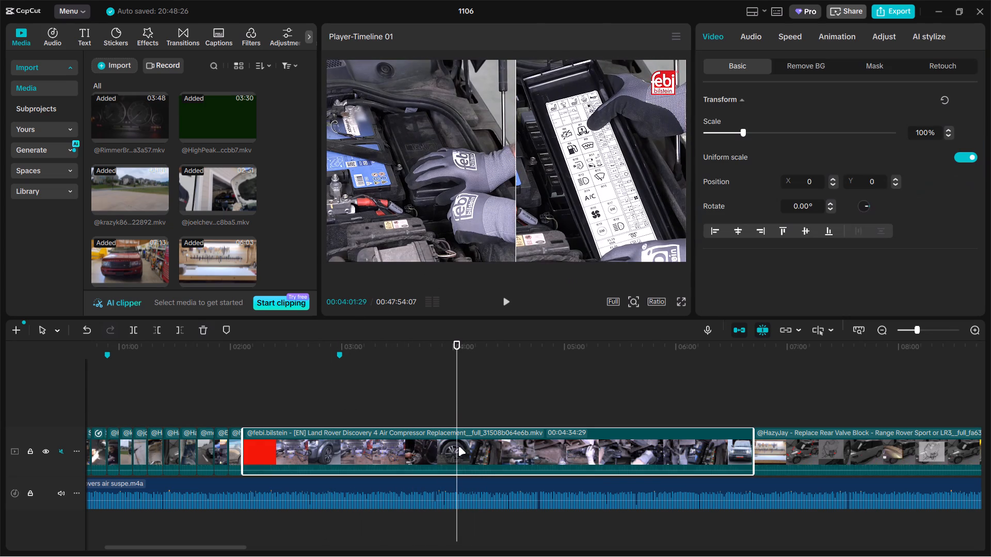
key(ctrl+b)
click(407, 453)
key(BackSpace)
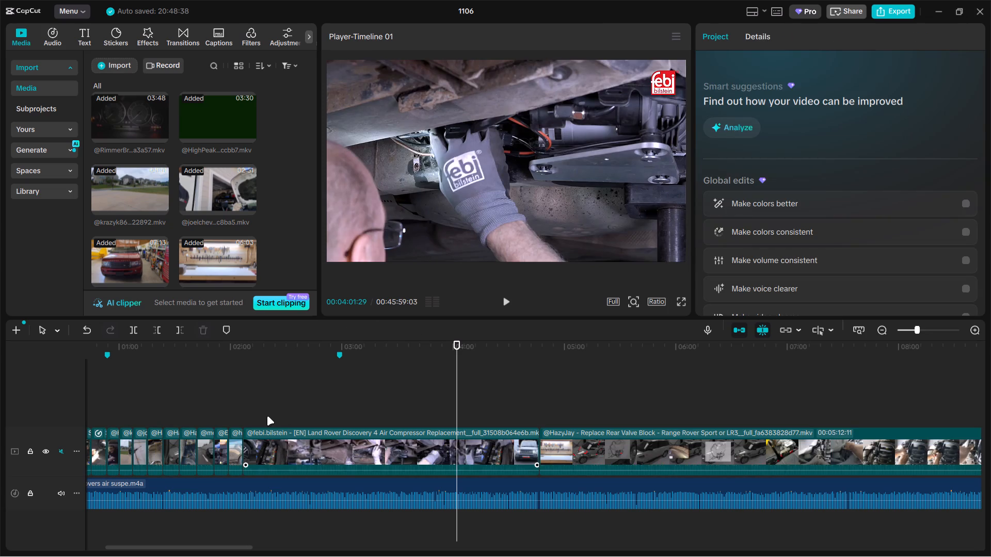
Split the remaining febi bilstein clip at 00:02:14:10 and delete the rest, keeping a short fuse box shot.
click(260, 414)
click(259, 414)
click(291, 434)
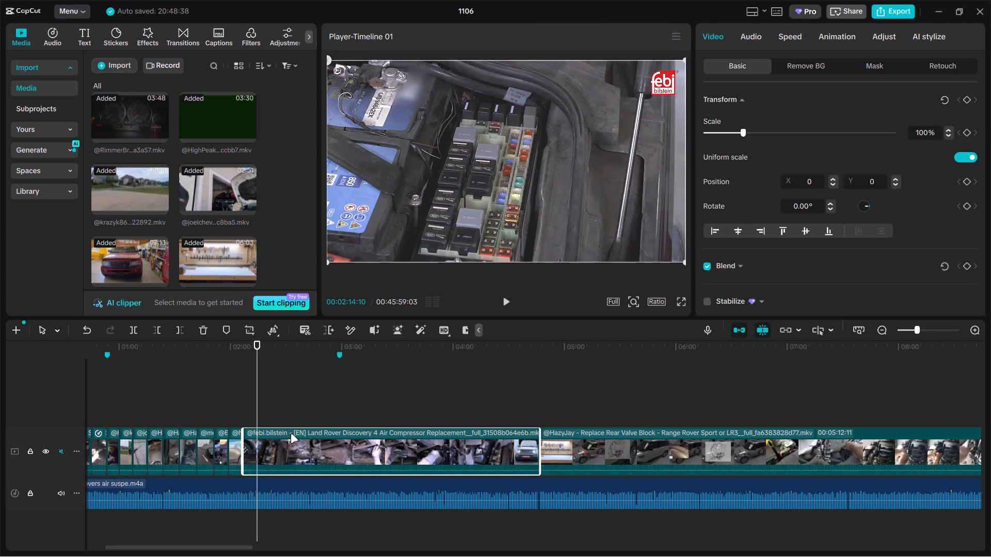
key(ctrl+b)
key(BackSpace)
Find the coil spring footage in the HazyJay rear valve block clip, split it at 00:05:49:02 and delete the part before.
drag(259, 408, 361, 409)
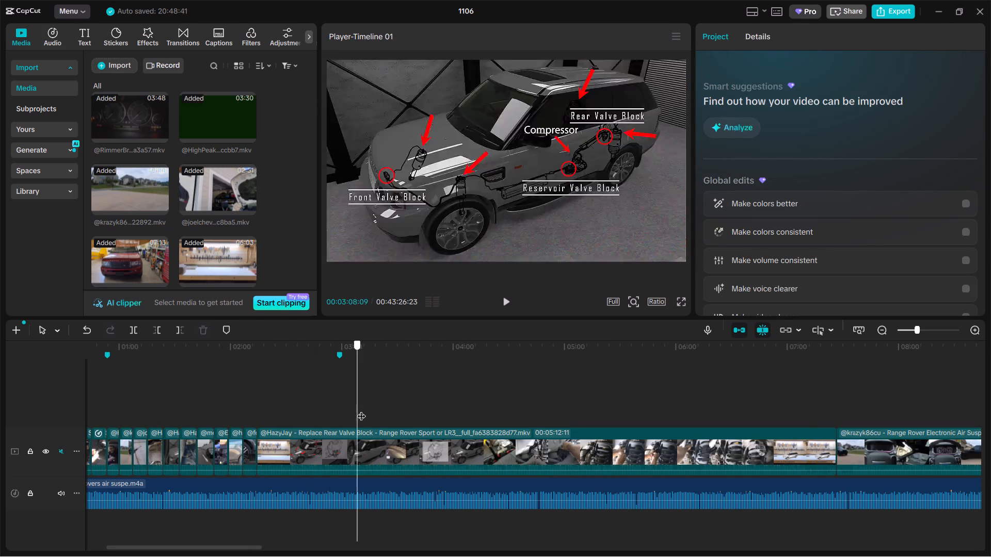
drag(361, 409, 673, 413)
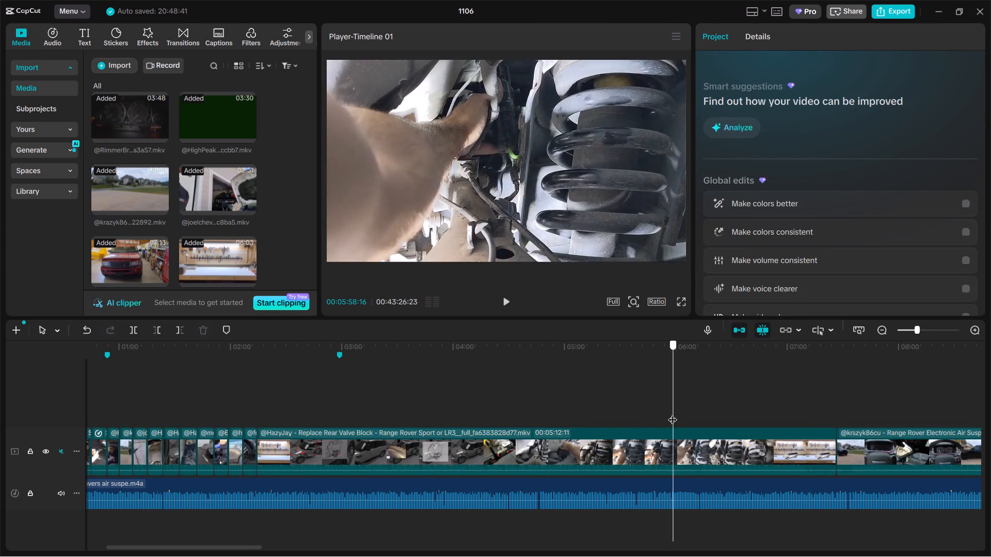
drag(673, 413, 656, 416)
click(662, 443)
key(ctrl+b)
click(547, 452)
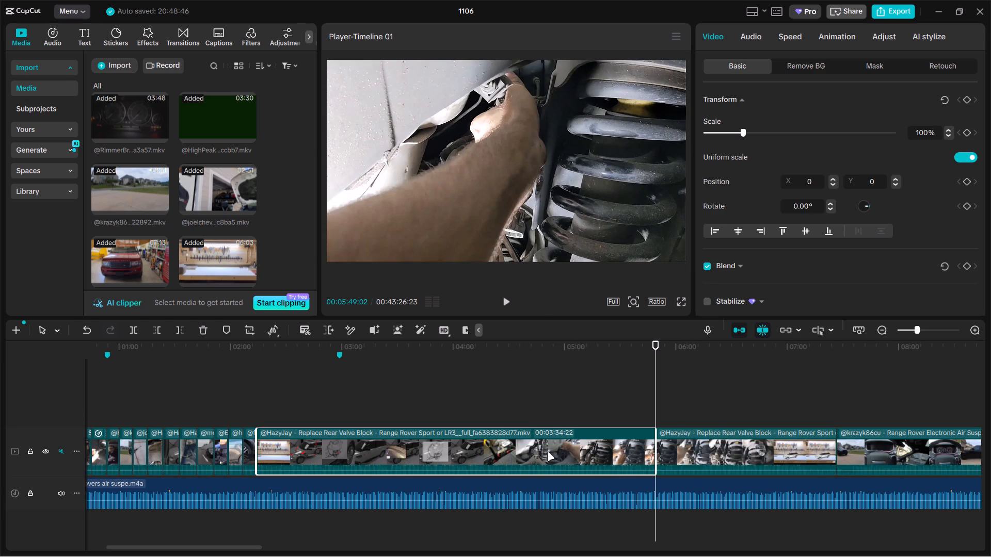
key(BackSpace)
Split the remaining HazyJay clip at 00:02:21:09 and delete everything after the cut.
click(270, 410)
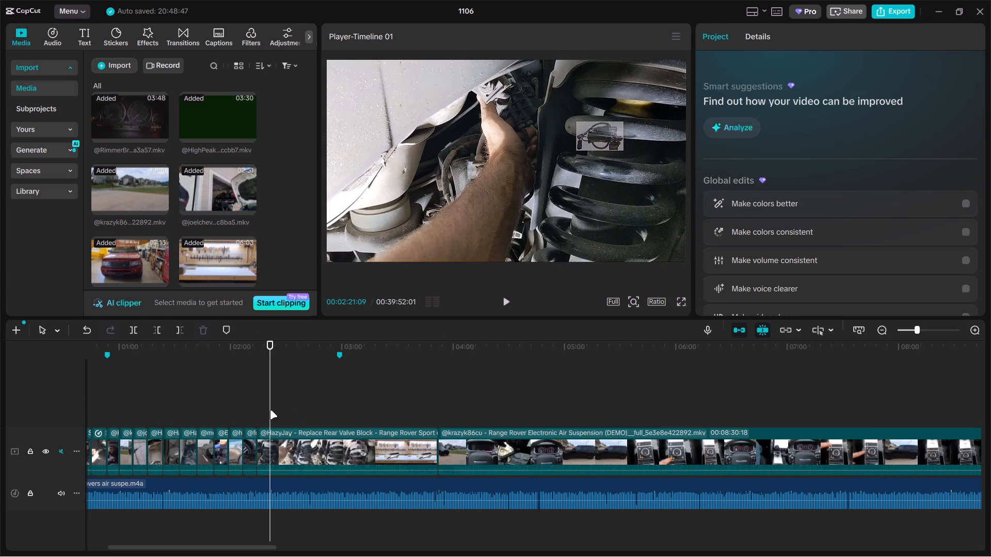
click(270, 410)
click(286, 431)
key(ctrl+b)
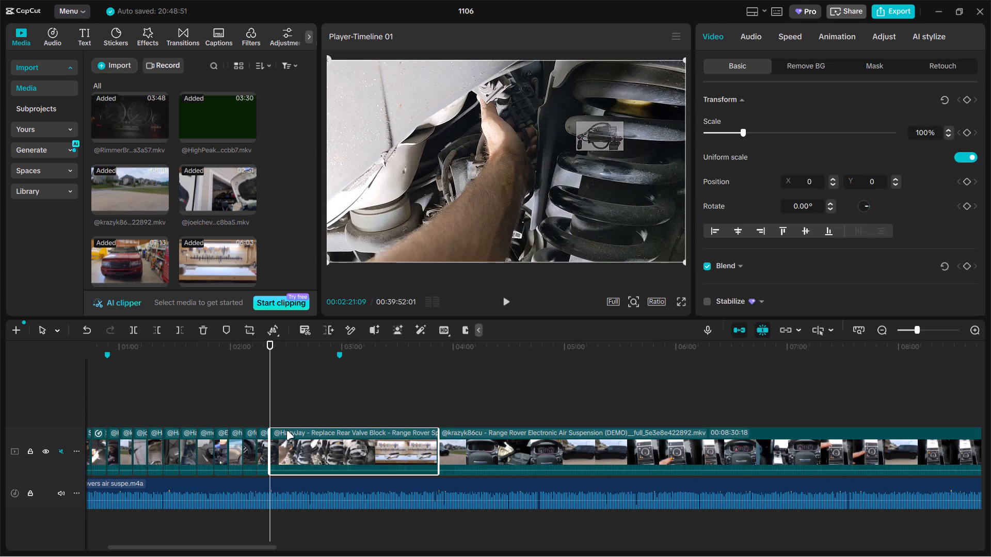
key(BackSpace)
Split the krazyk86cu electronic air suspension demo clip at 00:05:14:17 and delete the part before the cut.
drag(273, 405, 525, 408)
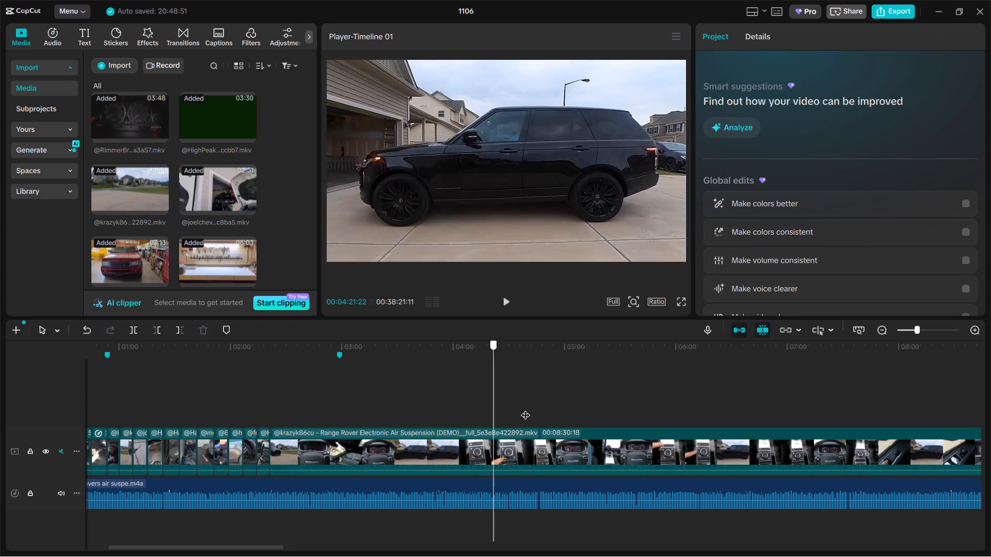
drag(525, 408, 592, 400)
click(589, 437)
key(ctrl+b)
click(455, 459)
key(BackSpace)
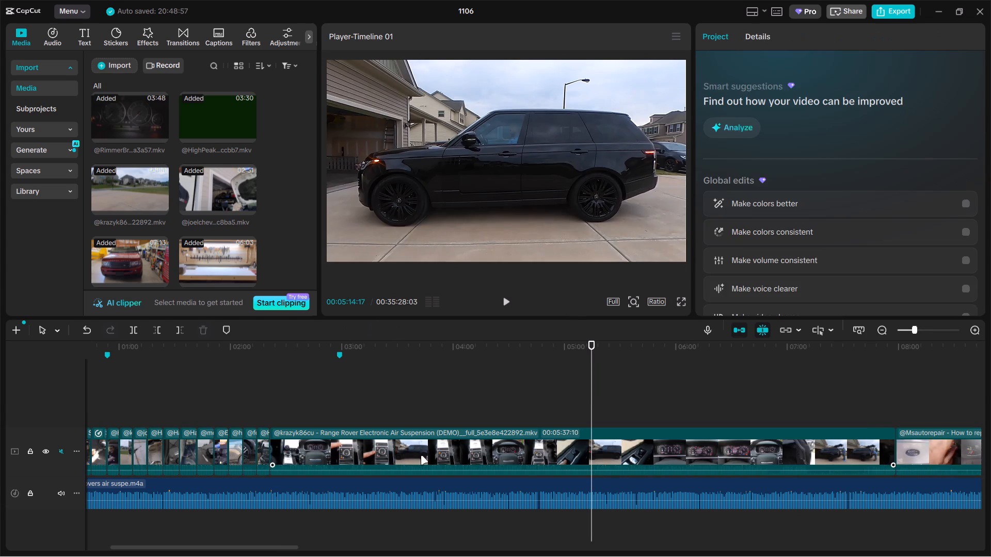
double_click(287, 412)
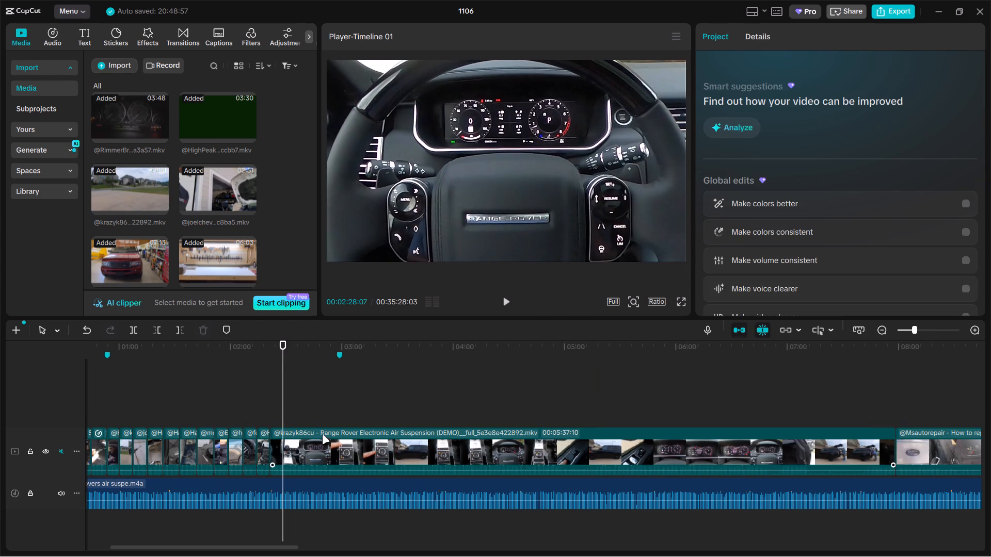
click(285, 404)
click(313, 439)
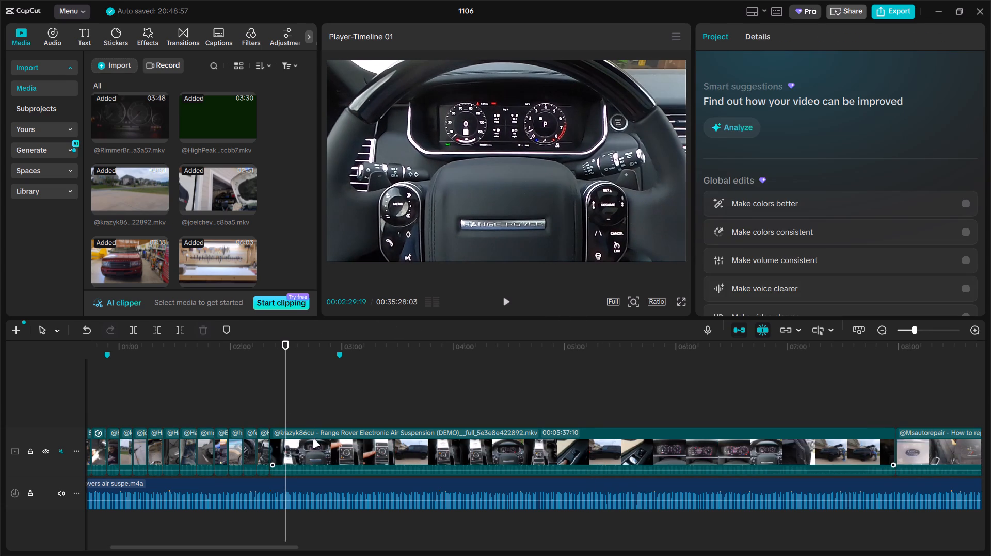
key(ctrl+b)
key(BackSpace)
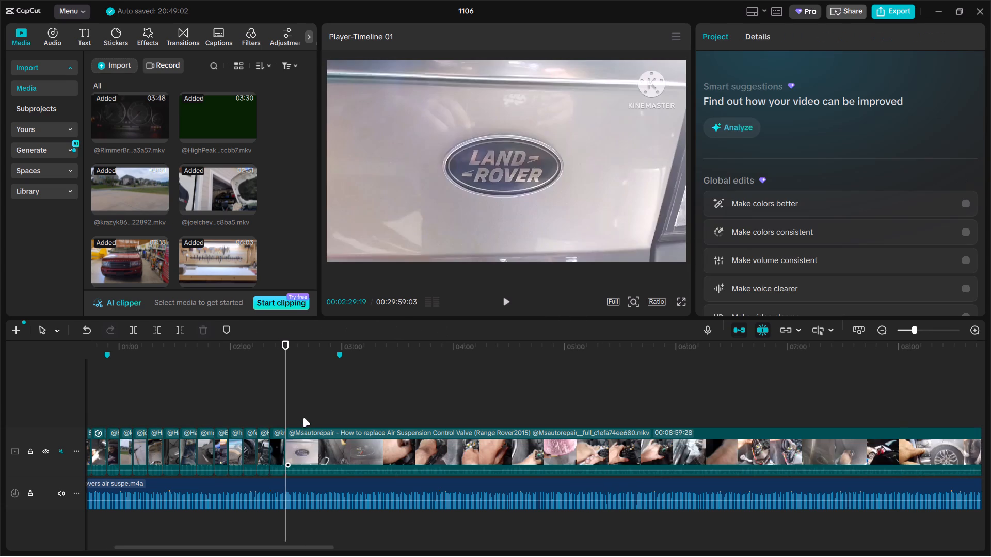
Find the valve block work in the Msautorepair control valve clip, split it at 00:05:13:14 and delete the part before the cut.
drag(286, 399, 338, 395)
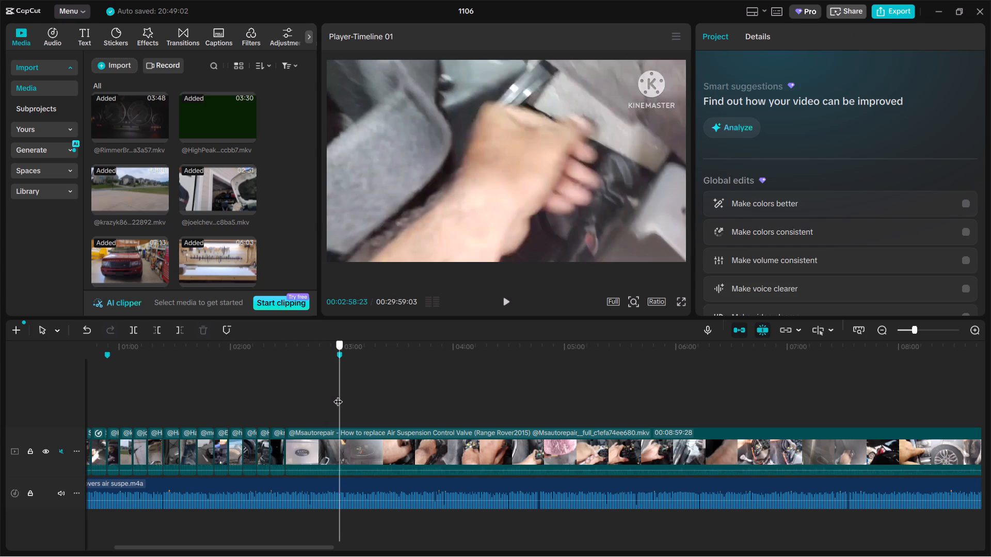
drag(338, 395, 382, 397)
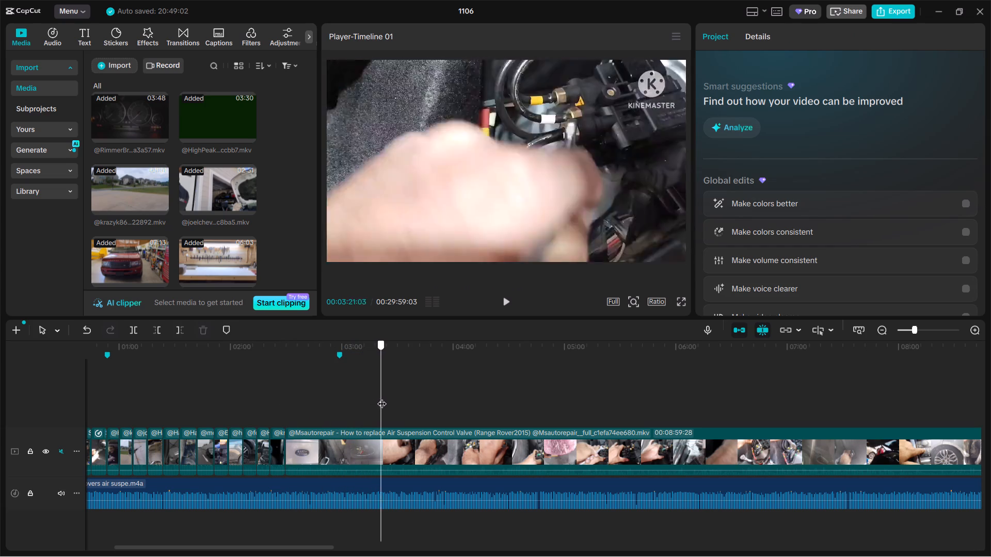
drag(382, 397, 395, 399)
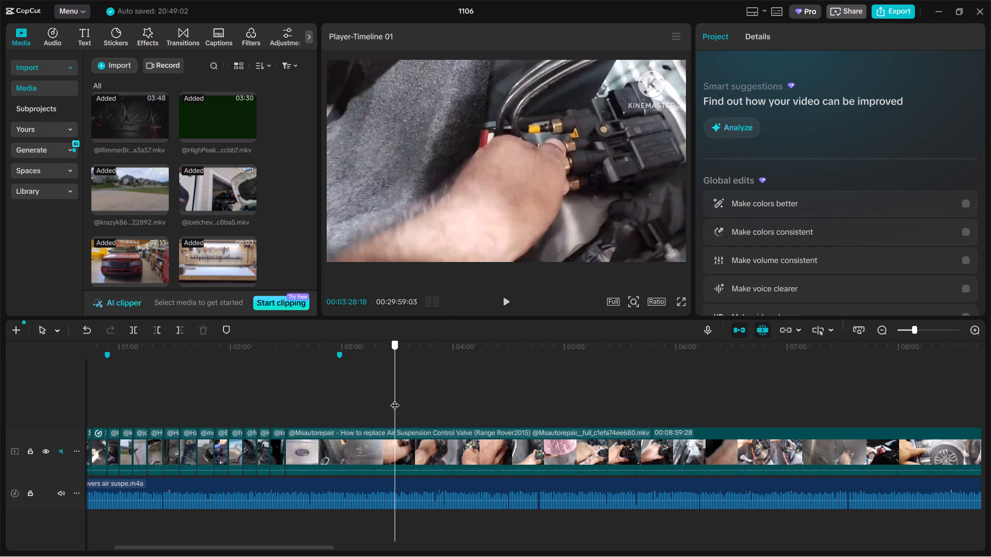
drag(395, 399, 558, 392)
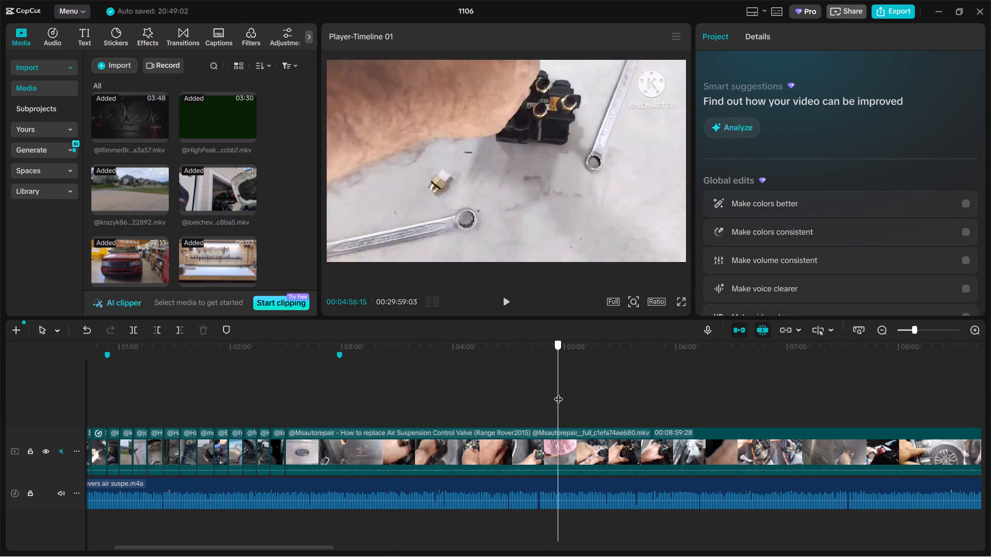
drag(558, 392, 630, 391)
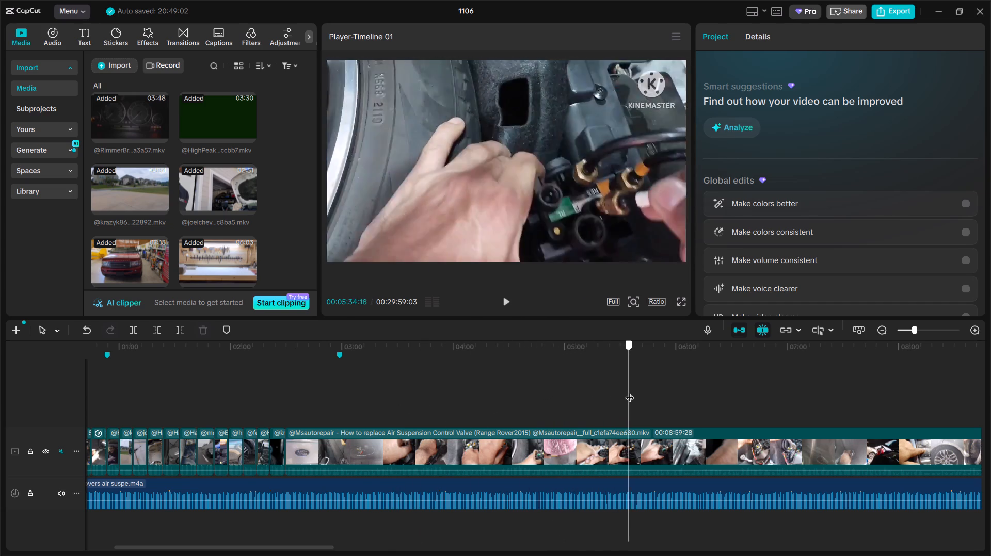
drag(630, 391, 584, 395)
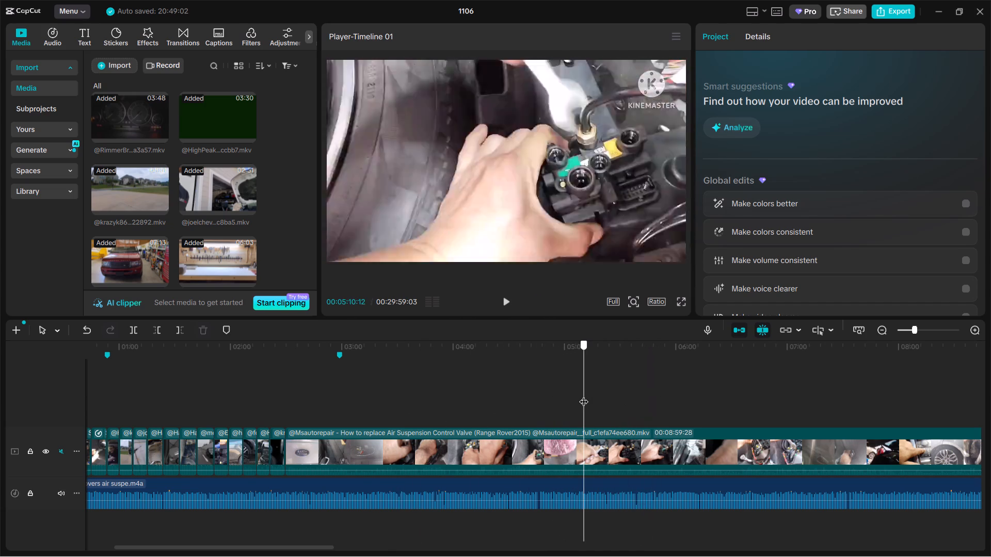
drag(584, 395, 589, 395)
click(597, 434)
key(ctrl+b)
click(514, 450)
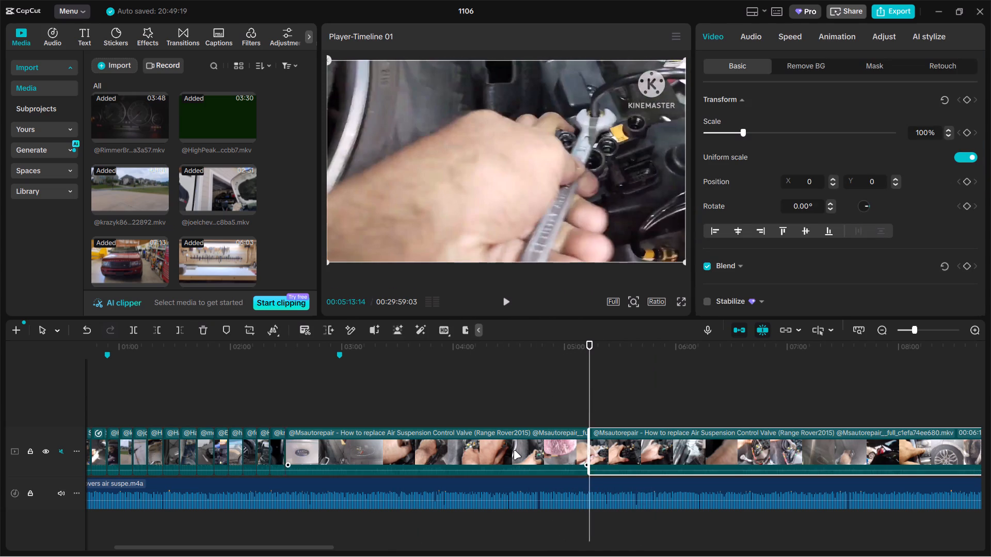
key(BackSpace)
Split the remaining Msautorepair clip at 00:02:37:29 and delete the rest, keeping a short opening shot.
double_click(299, 412)
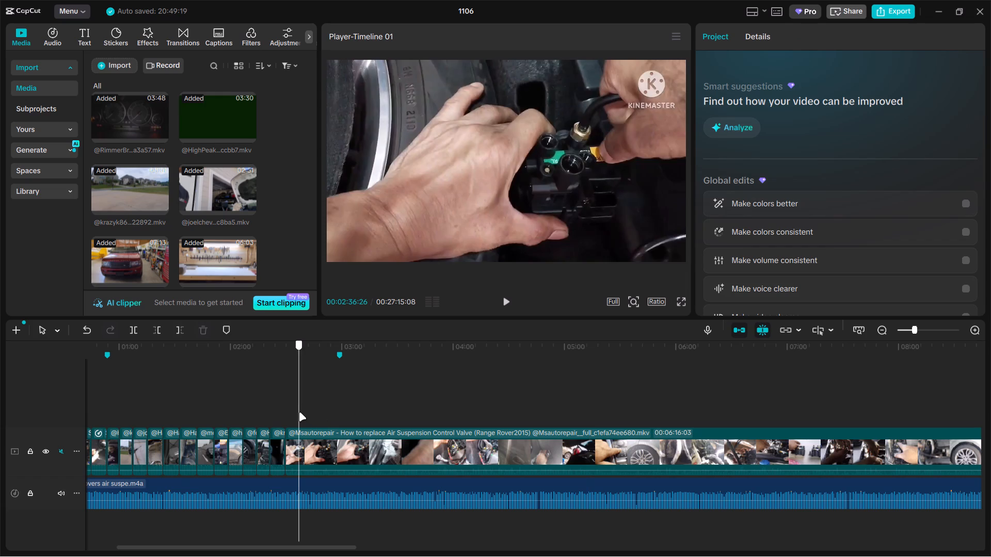
click(316, 438)
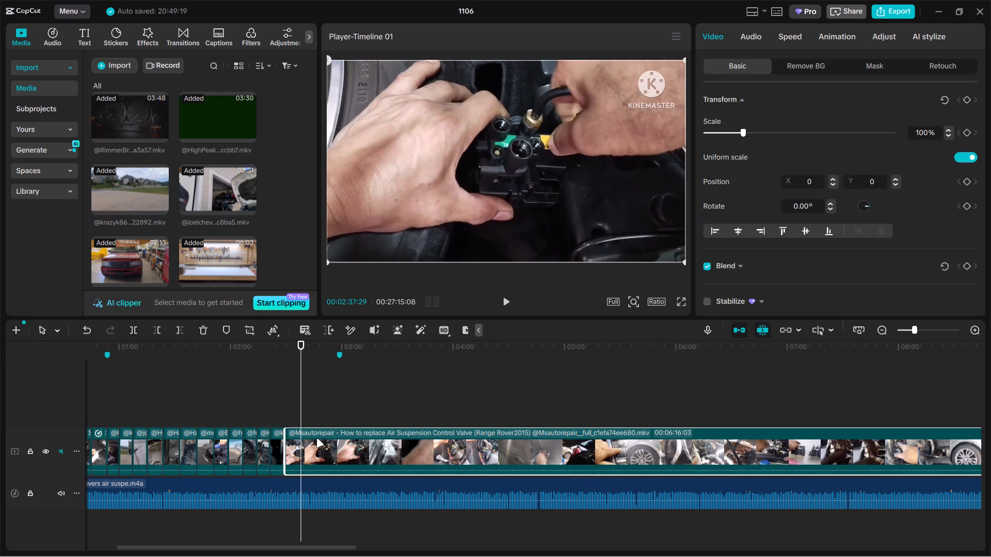
key(ctrl+b)
key(BackSpace)
click(298, 412)
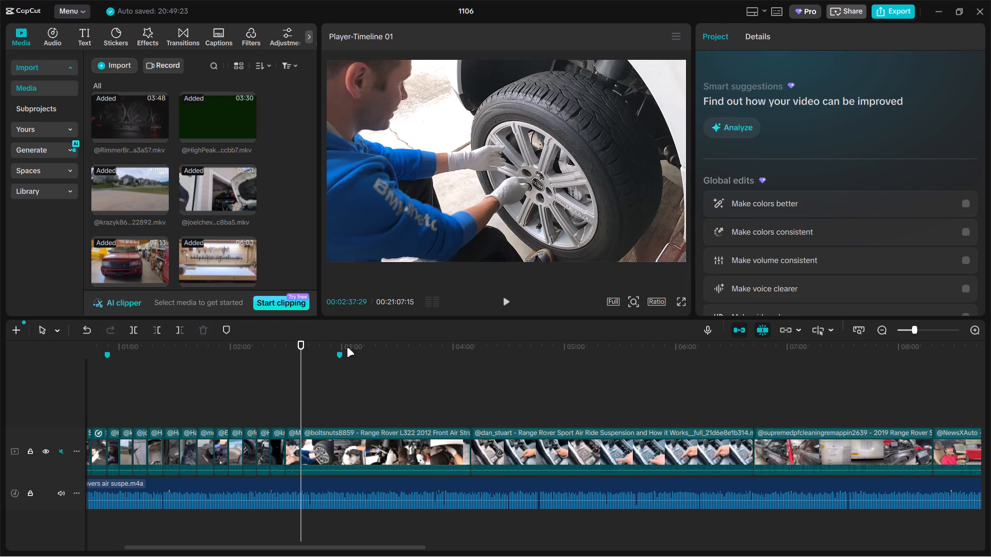
drag(301, 383, 293, 385)
click(562, 139)
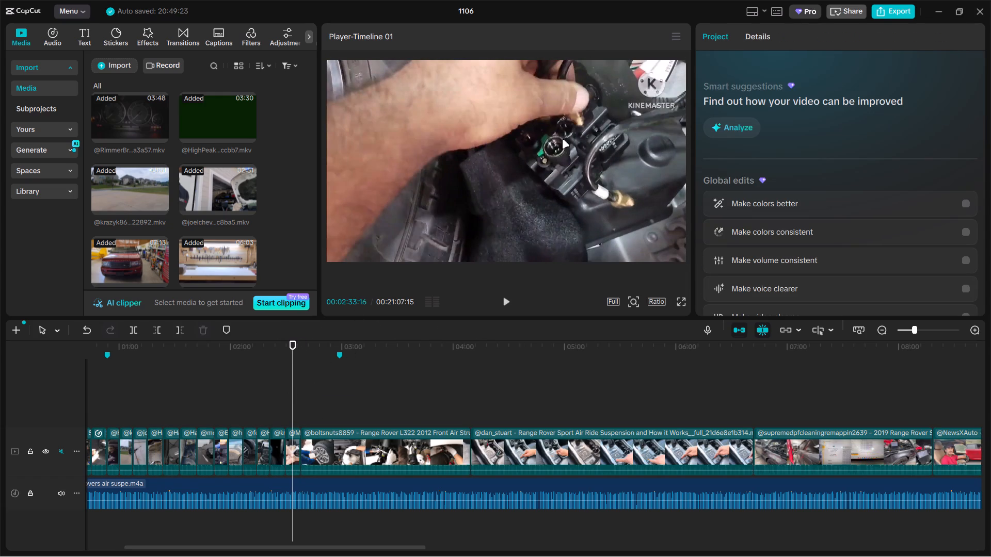
Split the boltsnuts8859 L322 front air strut clip at 00:02:56:19 and delete the part before the cut.
click(349, 397)
drag(348, 397, 343, 397)
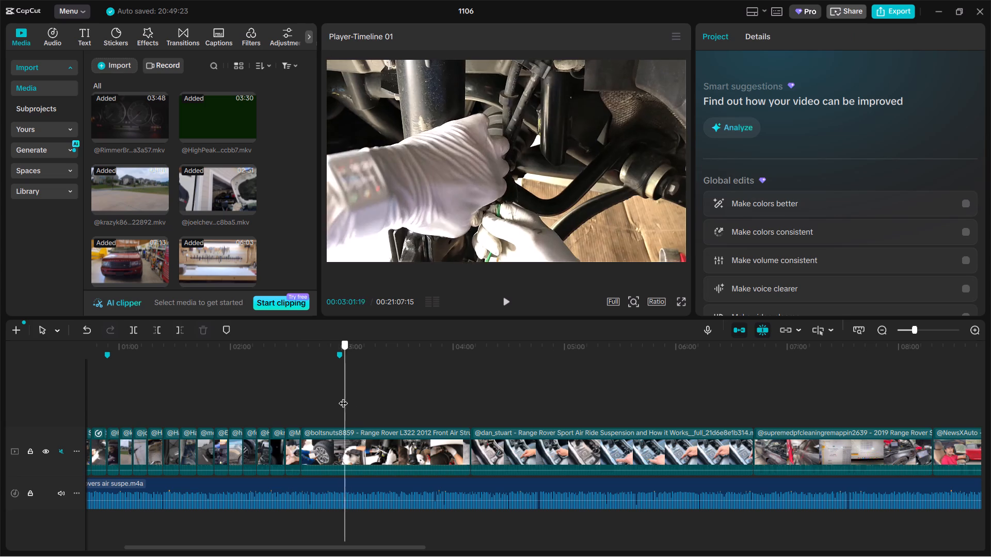
drag(343, 397, 335, 397)
click(334, 429)
key(ctrl+b)
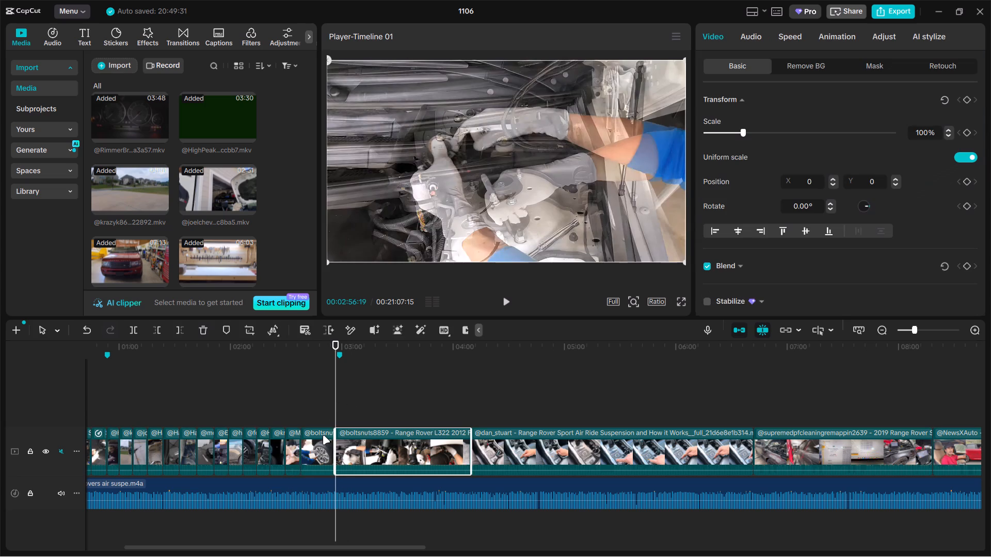
click(323, 436)
key(BackSpace)
Split the remaining boltsnuts8859 clip at 00:02:45:15 and delete everything after the cut.
click(317, 418)
click(316, 418)
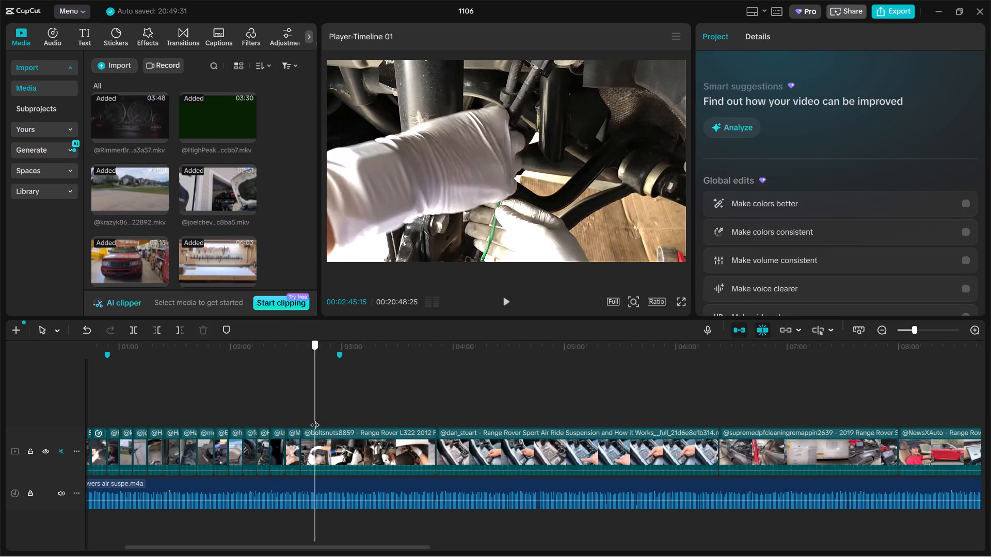
click(328, 438)
key(ctrl+b)
key(BackSpace)
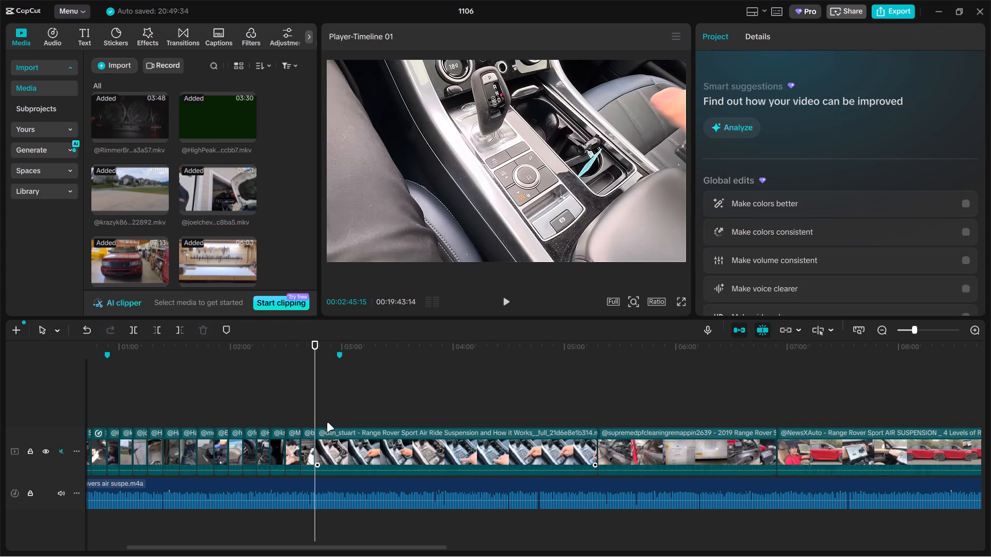
Split the "Range Rover Sport Air Ride Suspension and How it Works" clip at 00:03:51:29 and delete the part before.
drag(317, 403, 444, 387)
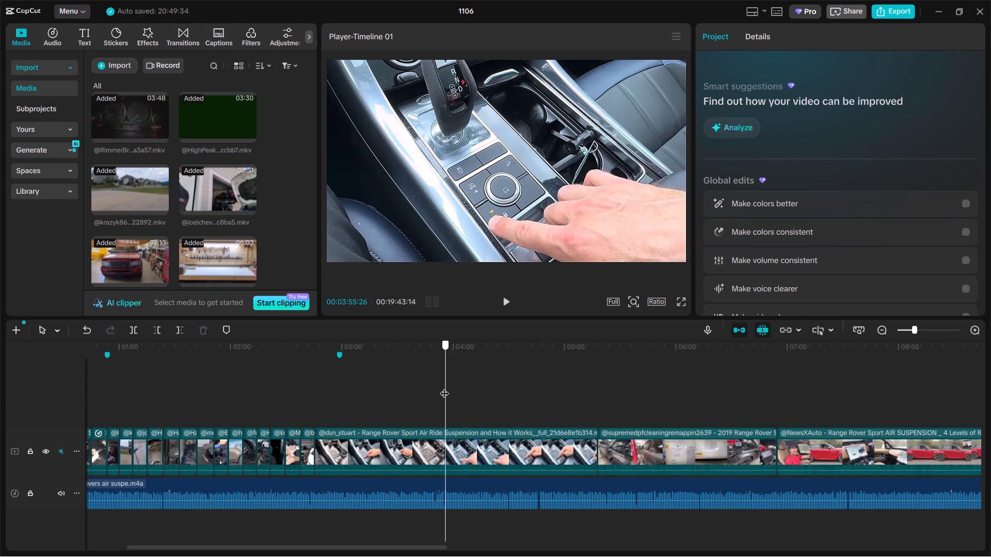
drag(444, 387, 438, 389)
click(451, 440)
key(ctrl+b)
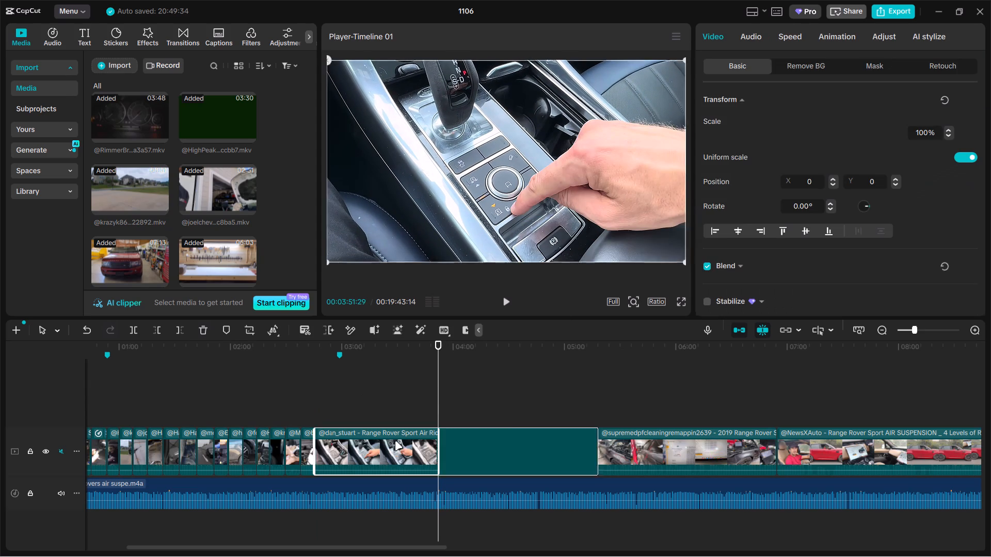
click(395, 441)
key(BackSpace)
Split the remaining "Air Ride Suspension and How it Works" clip at 00:02:53:00 and delete everything after the cut.
click(329, 417)
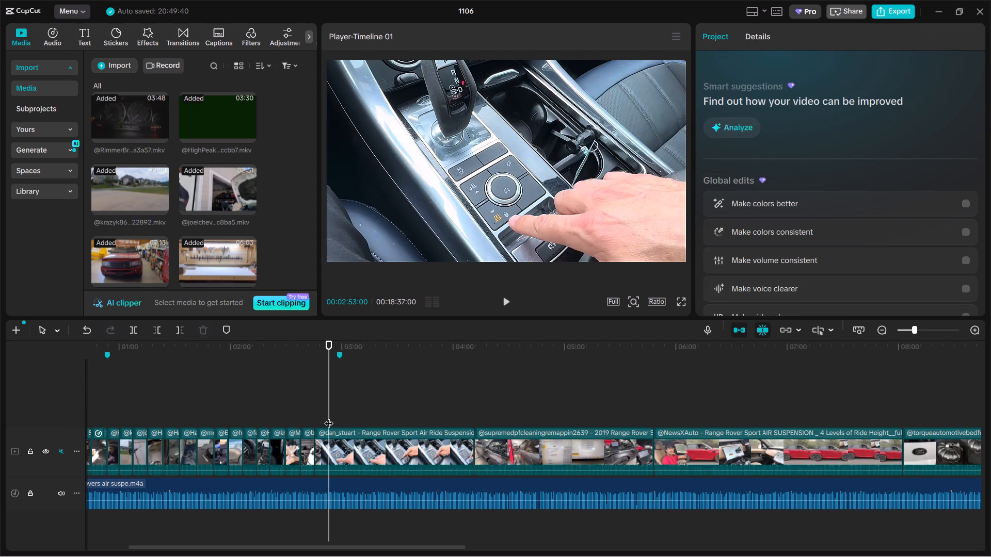
click(351, 436)
key(ctrl+b)
key(BackSpace)
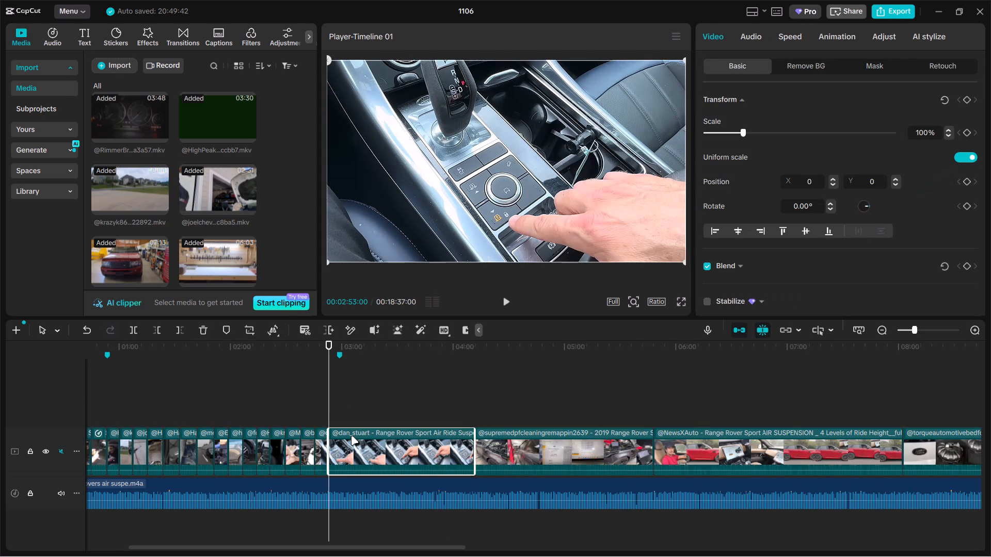
Split the supremedpfcleaningremappin2639 clip at 00:03:02:00 and delete the rest, keeping its opening walk-around shot.
drag(330, 399, 355, 399)
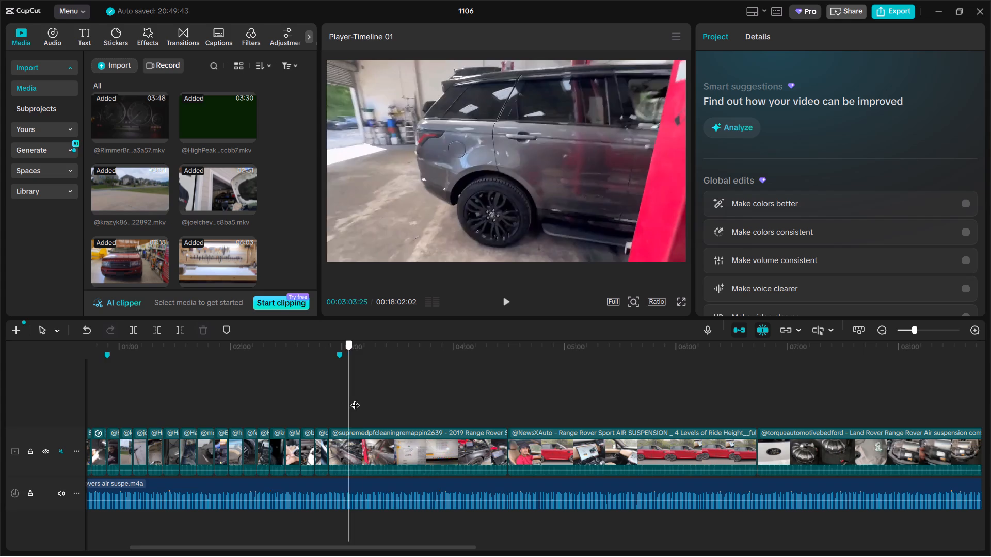
drag(355, 399, 342, 404)
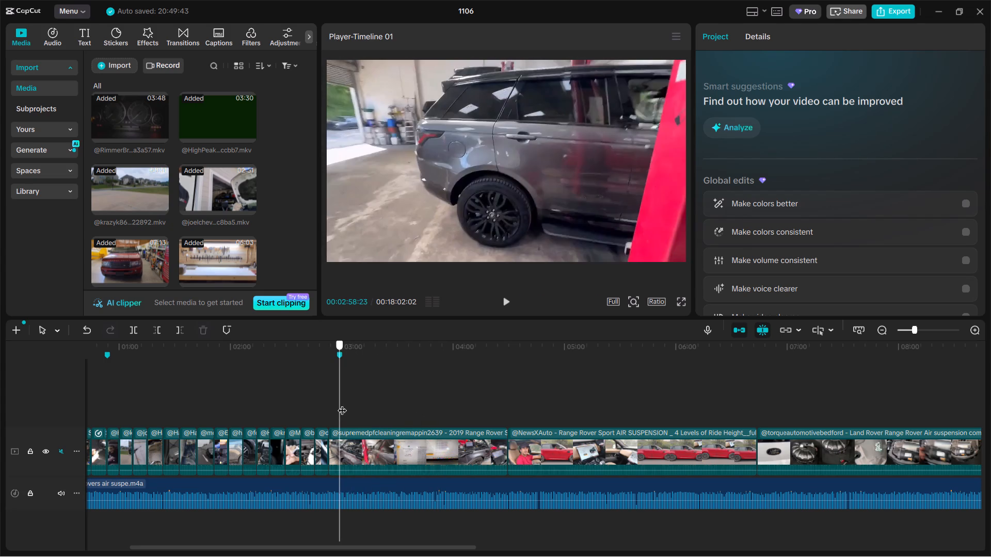
drag(342, 404, 326, 409)
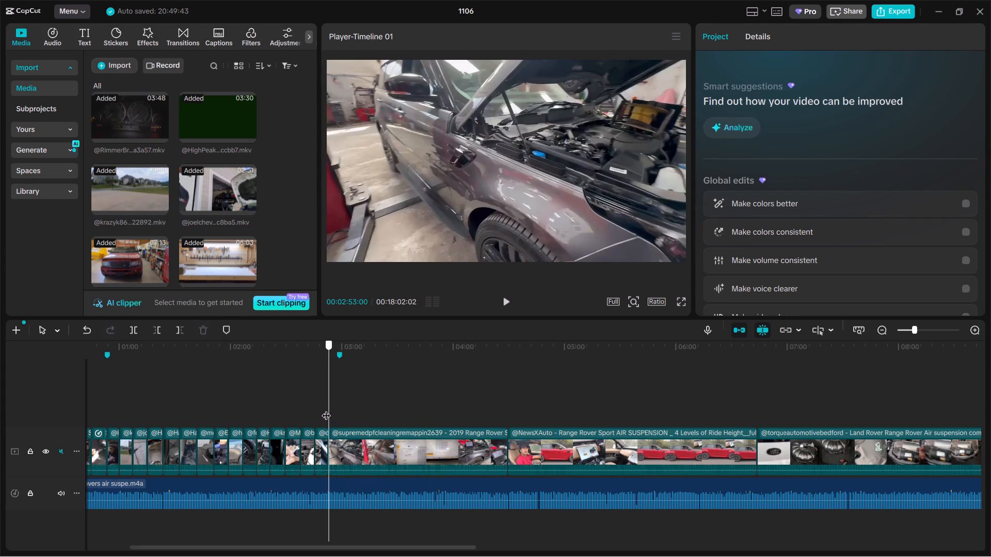
drag(326, 409, 343, 407)
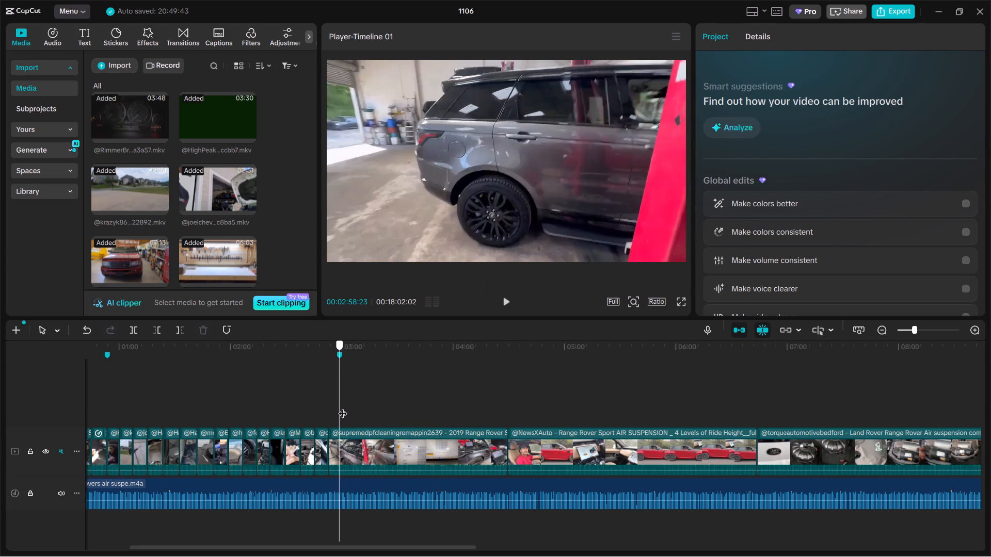
drag(343, 407, 344, 406)
ctrl+scroll(344, 407, up, 13)
drag(344, 407, 336, 408)
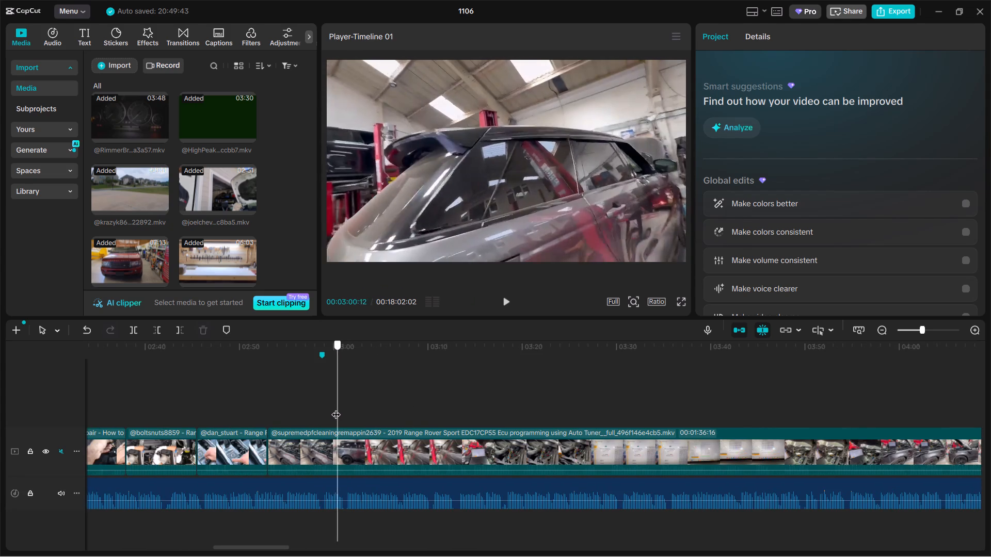
drag(336, 408, 293, 406)
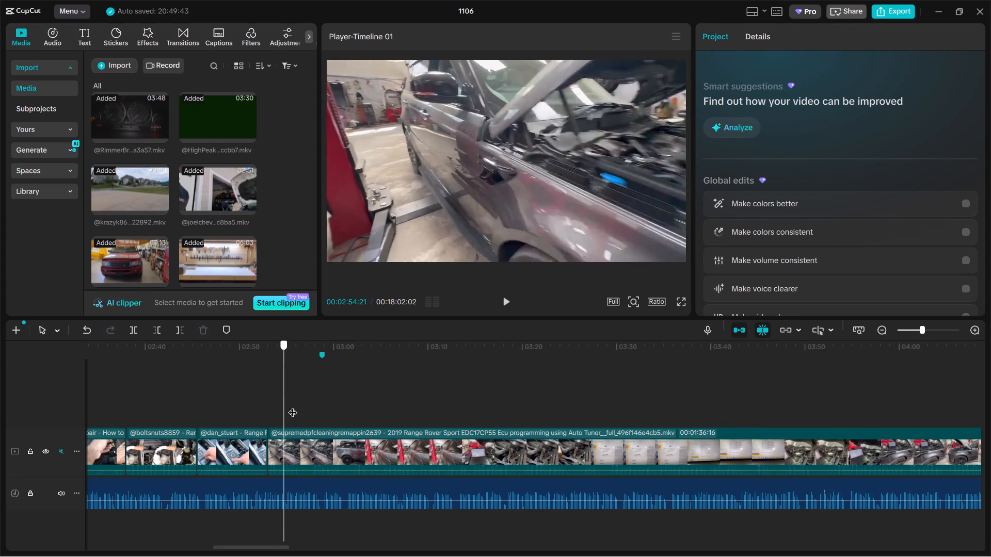
drag(293, 406, 352, 406)
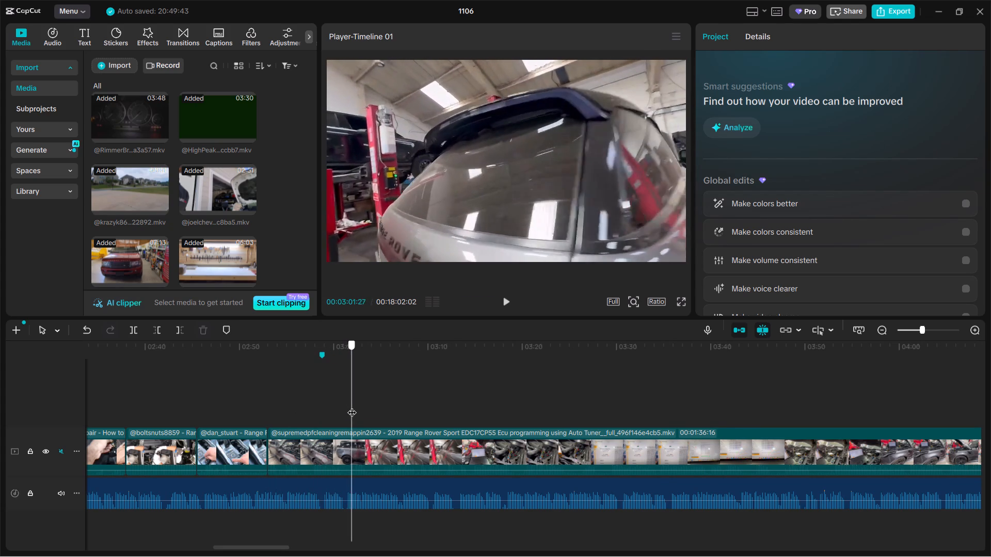
drag(352, 406, 353, 406)
click(362, 438)
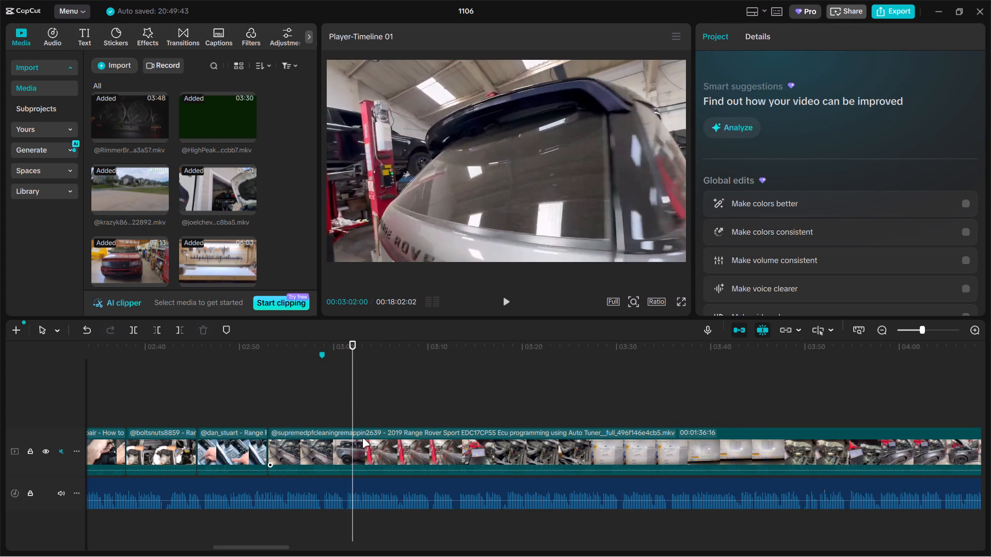
key(ctrl+b)
key(BackSpace)
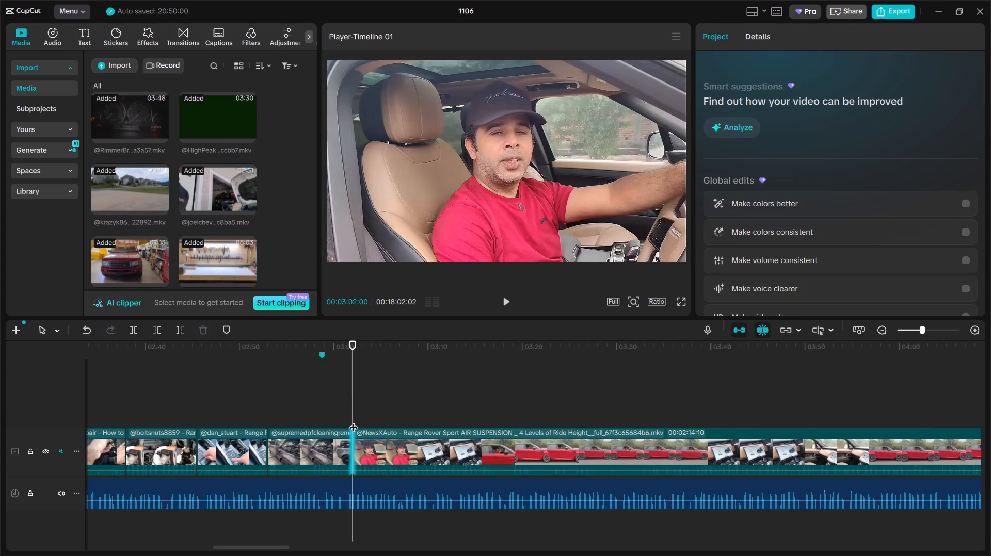
Find the red car ride-height footage in the NewsXAuto clip, split it at 00:04:16:19 and delete the part before.
ctrl+scroll(363, 407, down, 11)
drag(355, 405, 361, 398)
click(307, 389)
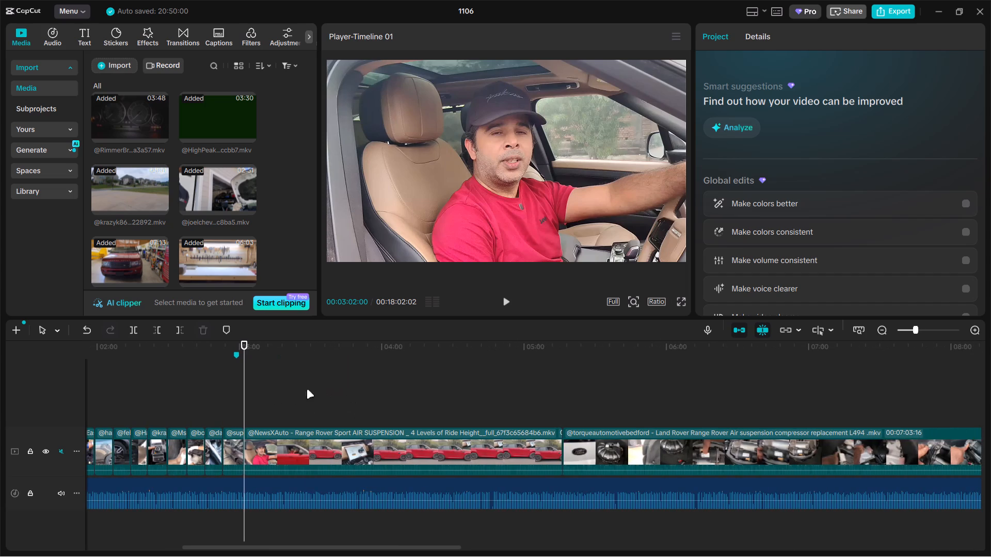
drag(306, 389, 476, 381)
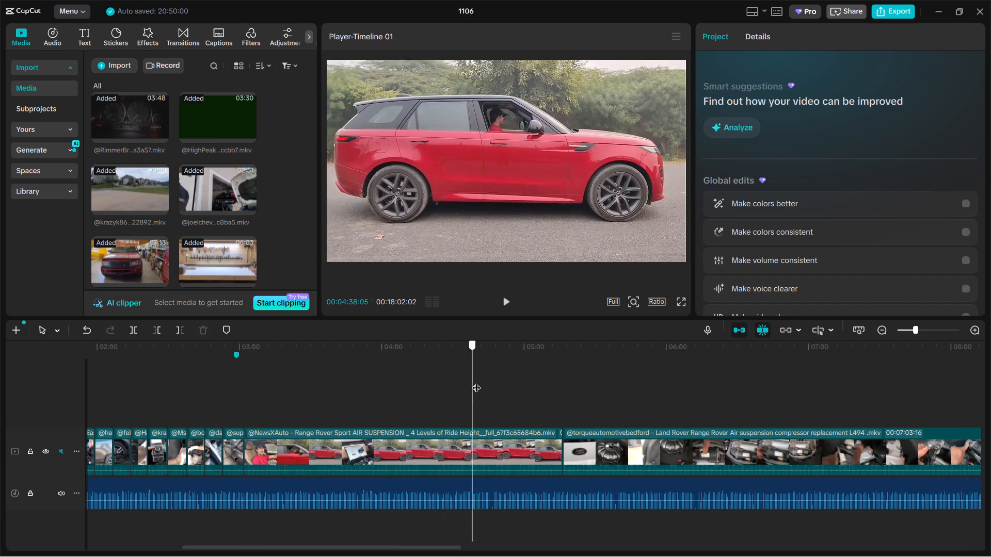
drag(476, 381, 463, 380)
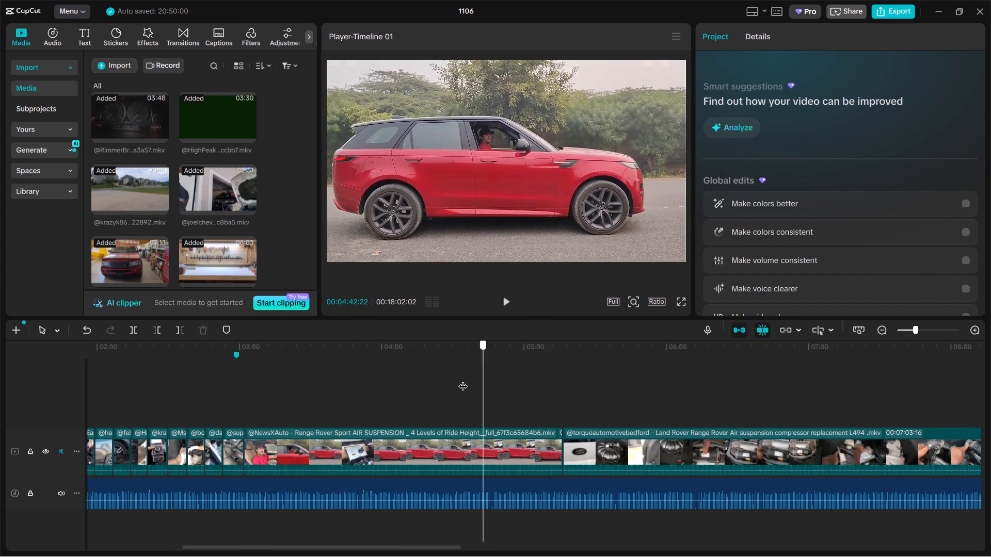
drag(463, 380, 428, 378)
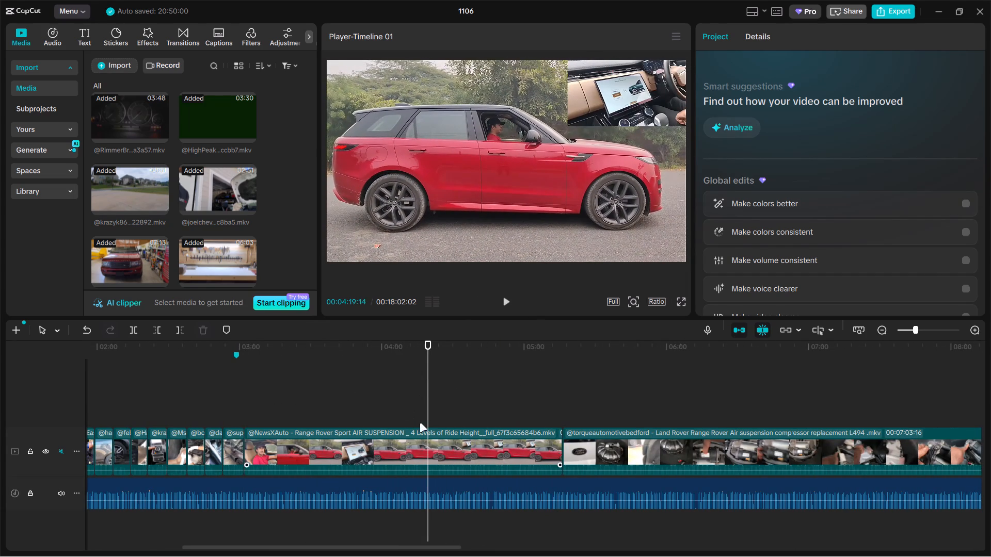
click(425, 405)
click(422, 441)
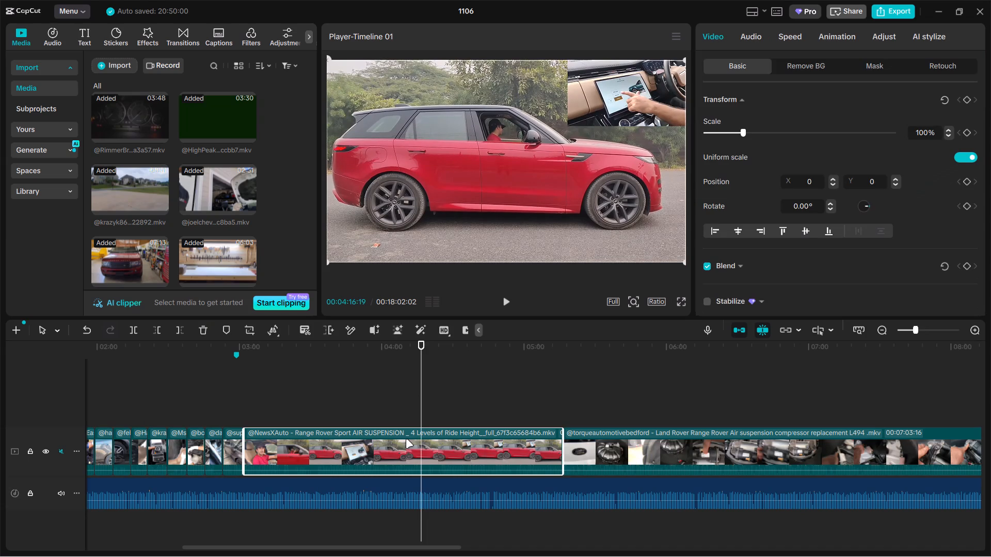
key(ctrl+b)
click(358, 438)
key(BackSpace)
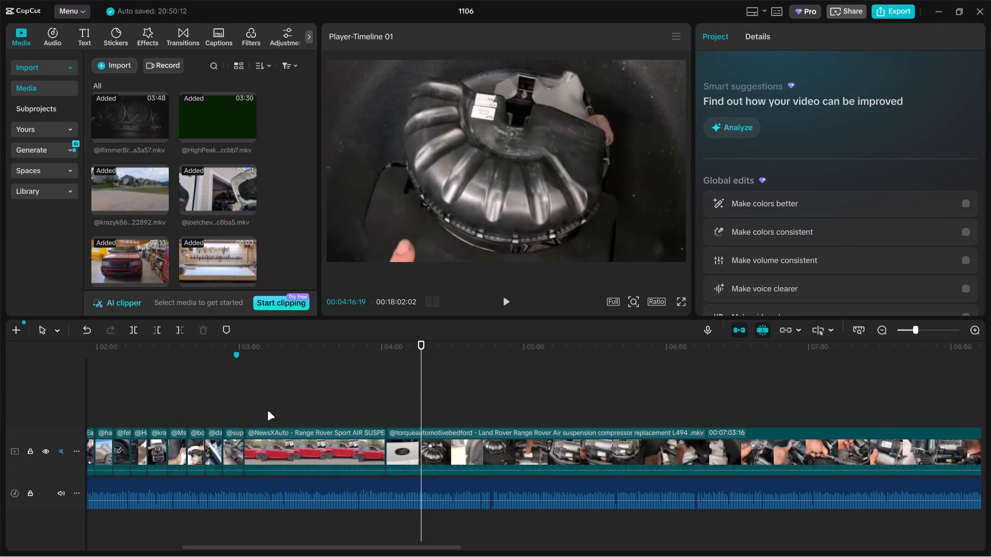
Split the red car NewsXAuto clip at 00:03:10:08 and delete everything after the cut.
double_click(267, 411)
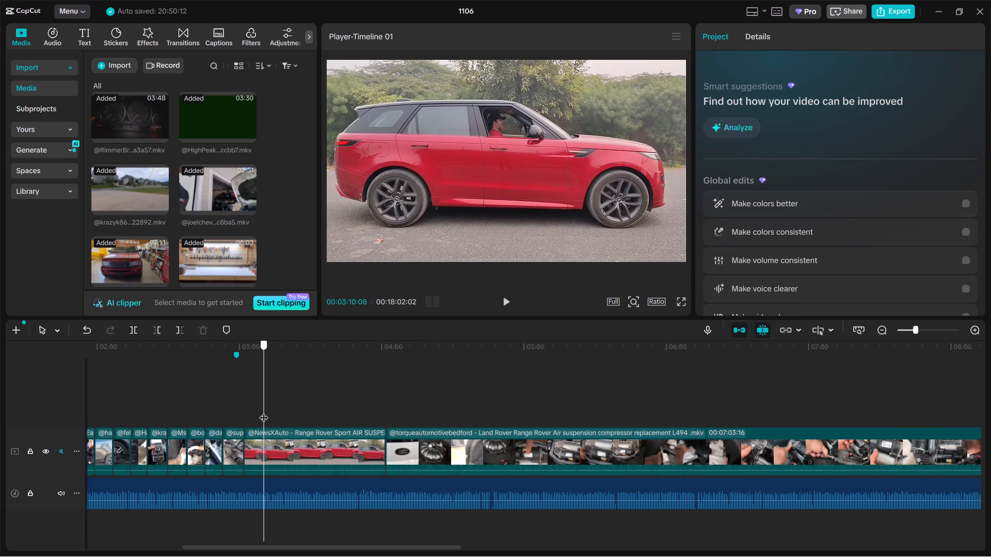
click(279, 438)
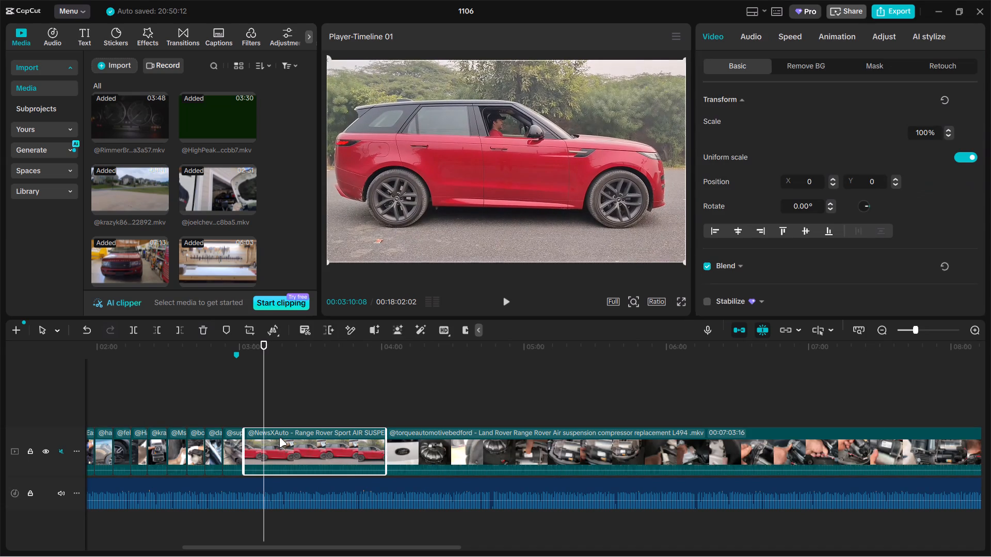
key(ctrl+b)
key(BackSpace)
Trim about 10 seconds off the start of the torqueautomotivebedford compressor clip, split it at 00:03:18:29 and delete the rest.
click(255, 419)
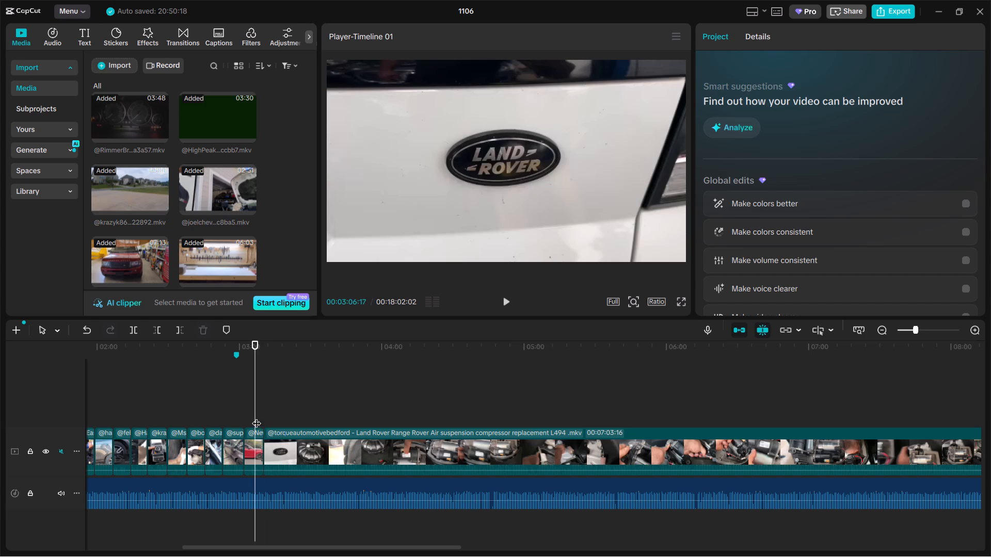
click(274, 405)
drag(274, 405, 298, 404)
click(278, 437)
drag(263, 437, 290, 437)
drag(300, 419, 284, 419)
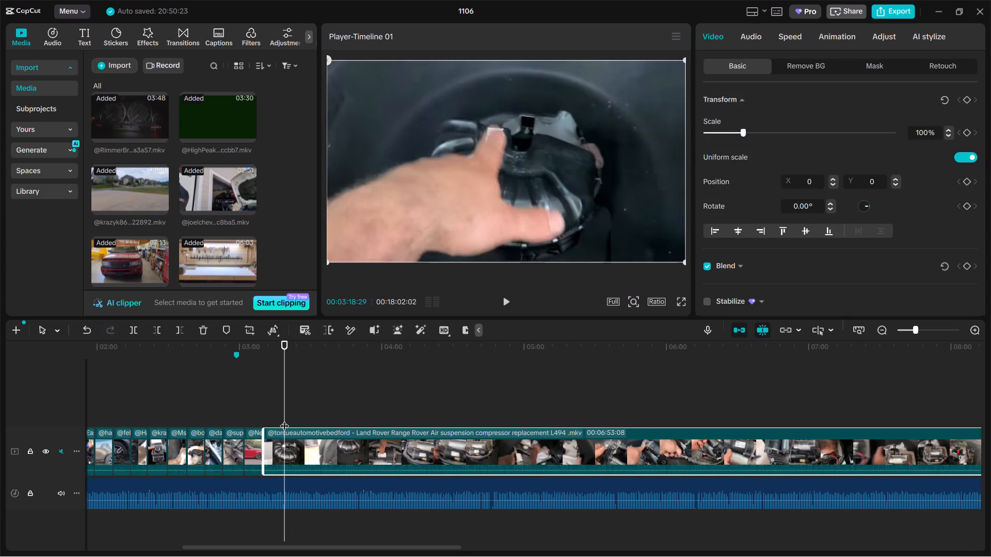
key(ctrl+b)
key(BackSpace)
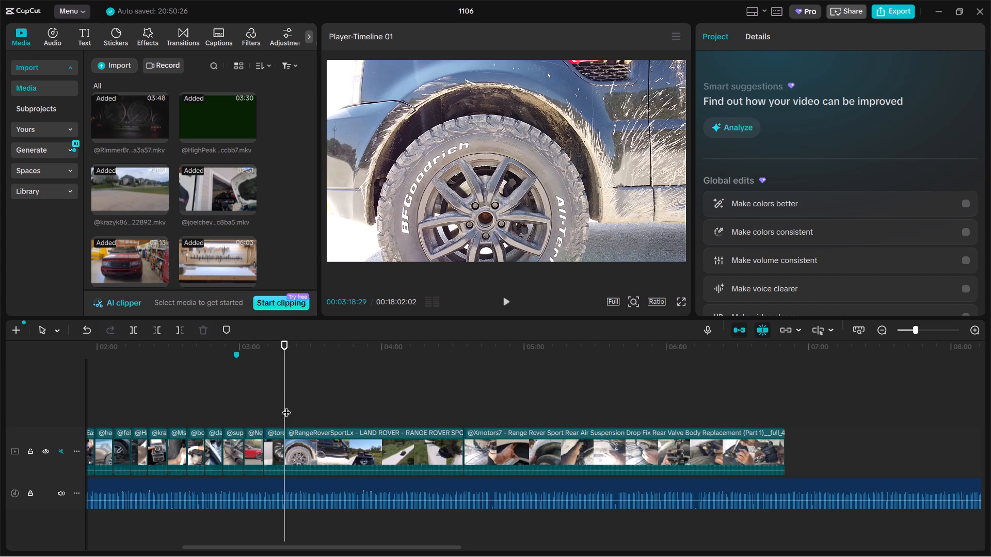
Split the RangeRoverSportLx clip at 00:03:26:17 and delete the rest, keeping its opening wheel and front-view footage.
drag(286, 406, 299, 408)
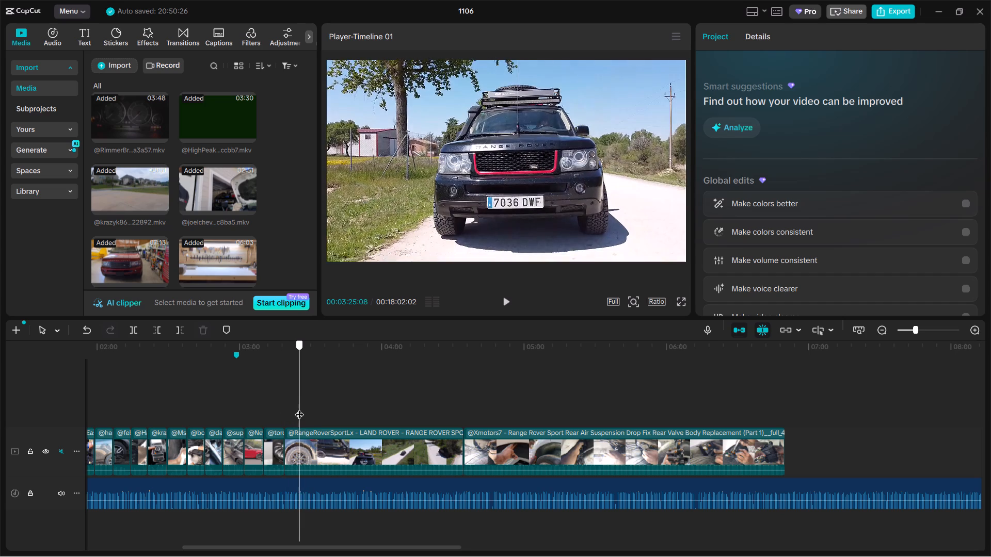
drag(299, 408, 301, 408)
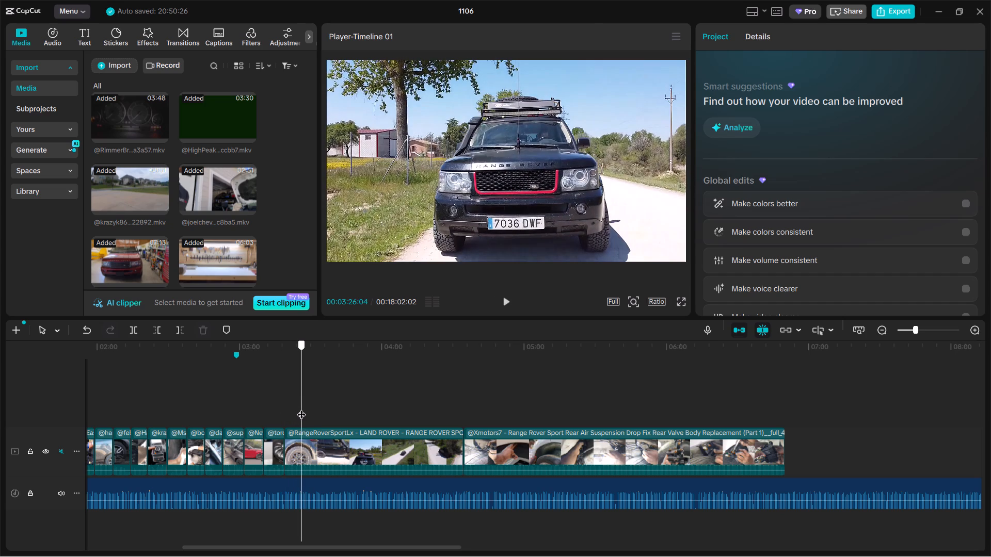
drag(301, 408, 302, 408)
key(ctrl+b)
click(326, 436)
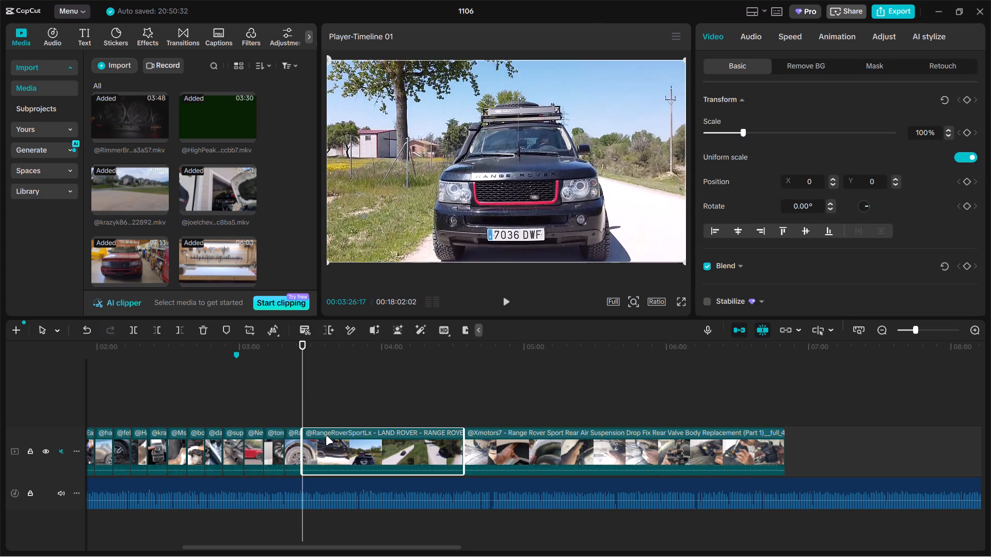
key(BackSpace)
Skim through the Xmotors7 rear valve body replacement clip and delete the whole clip from the timeline.
drag(305, 408, 360, 404)
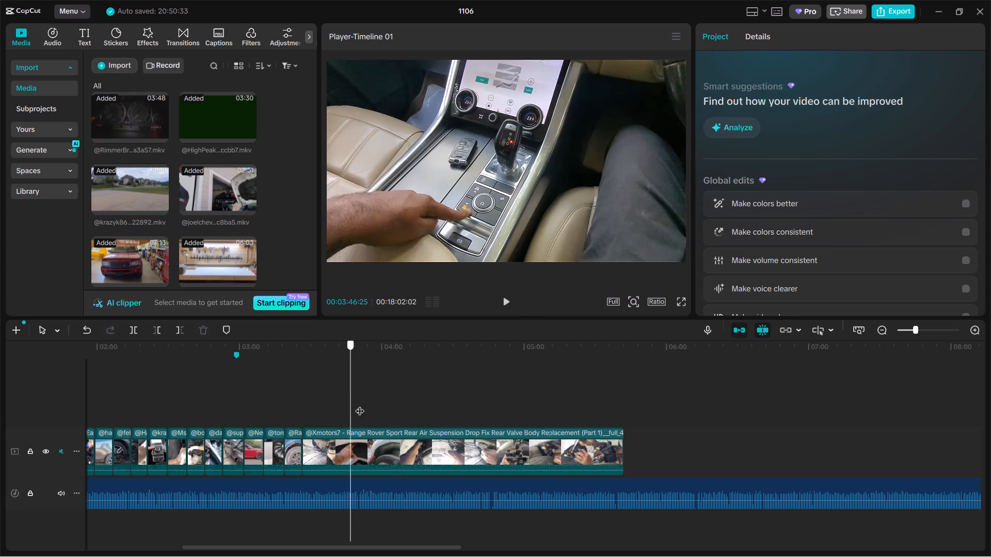
drag(360, 404, 305, 413)
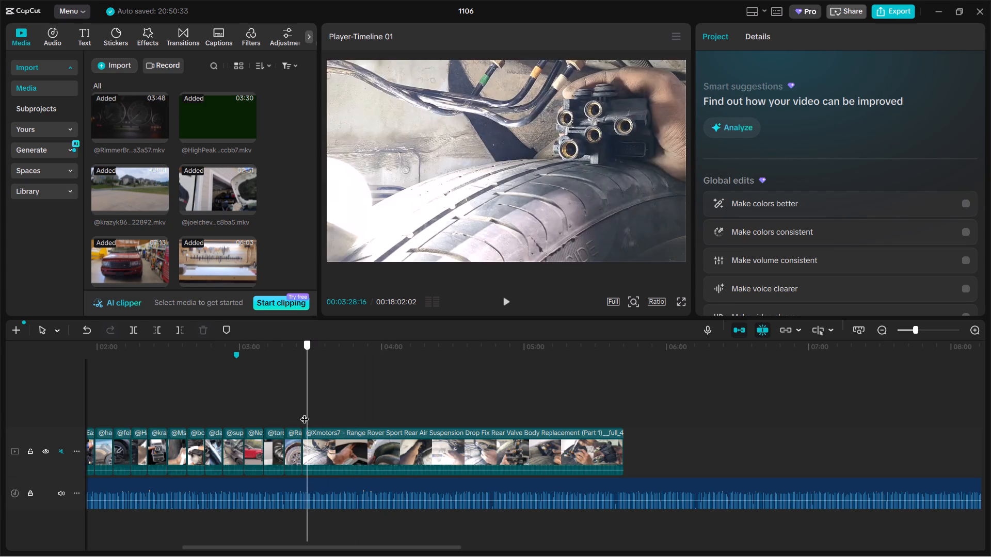
drag(305, 413, 348, 412)
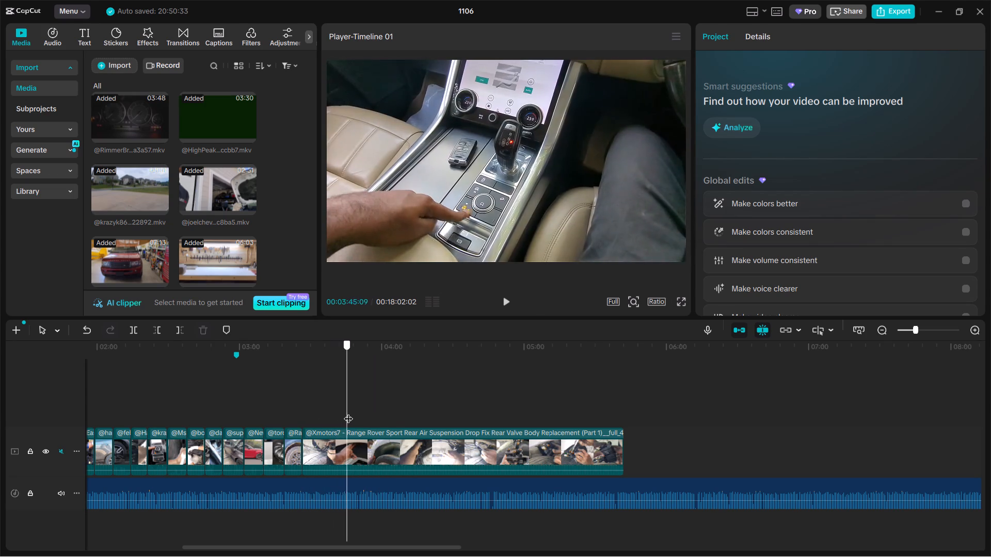
drag(348, 412, 558, 412)
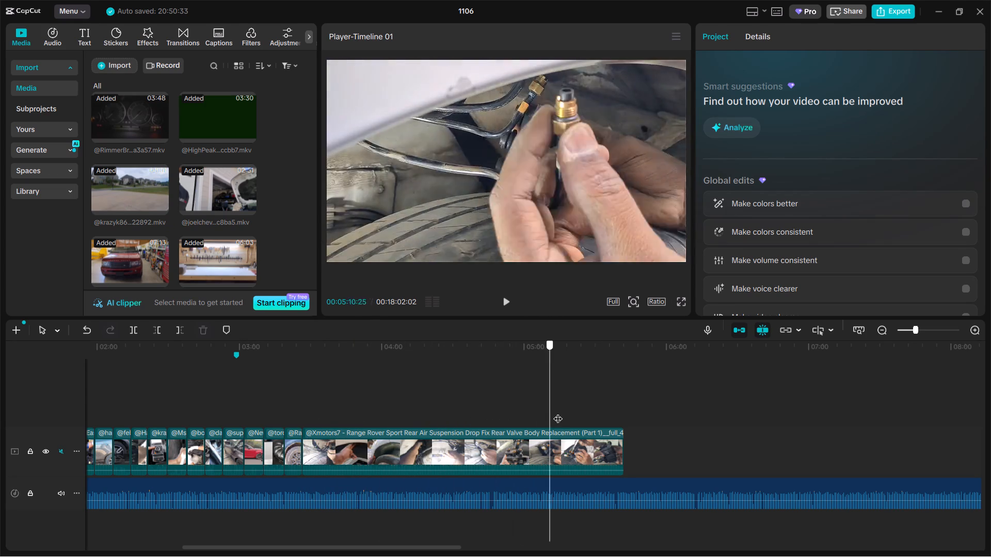
drag(558, 412, 322, 423)
click(341, 455)
key(BackSpace)
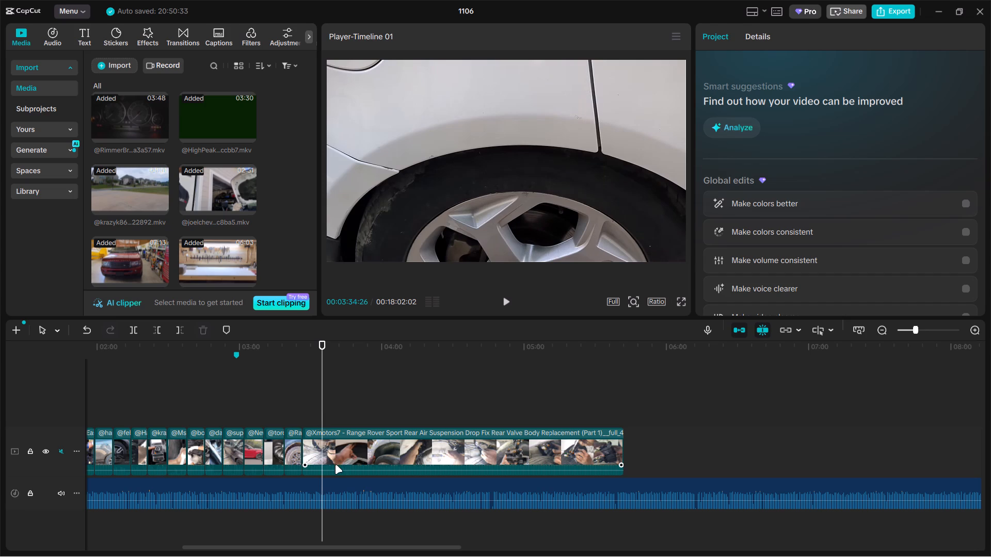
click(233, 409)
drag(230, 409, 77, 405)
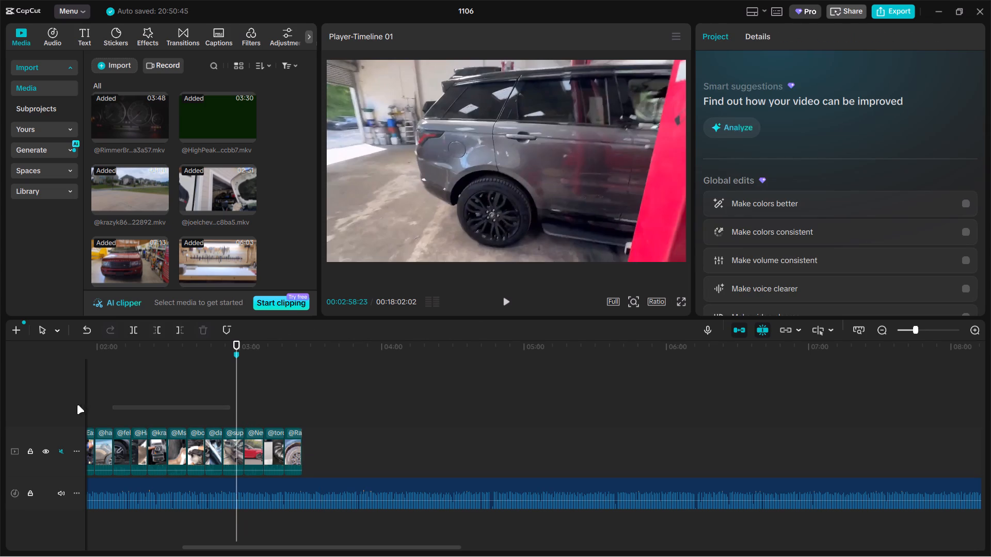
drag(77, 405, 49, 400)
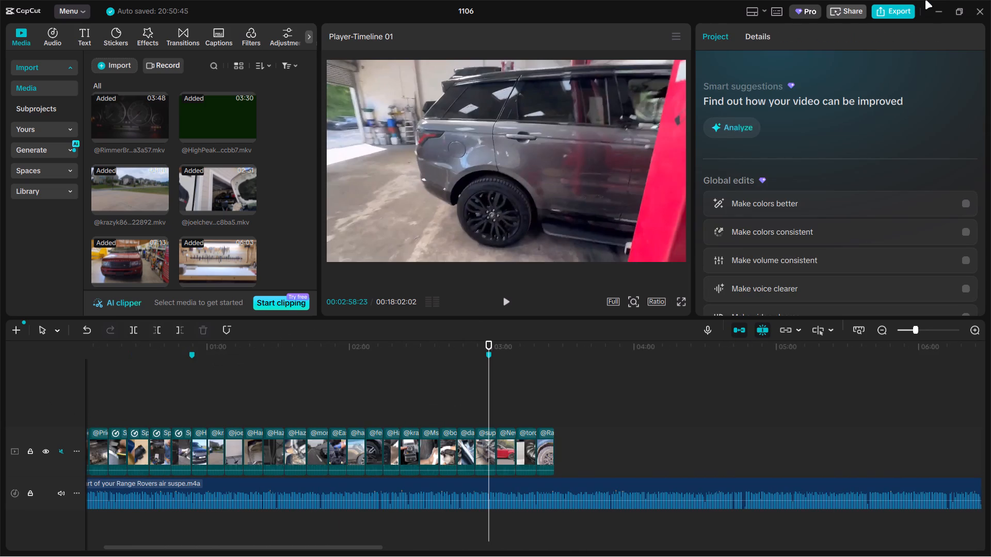
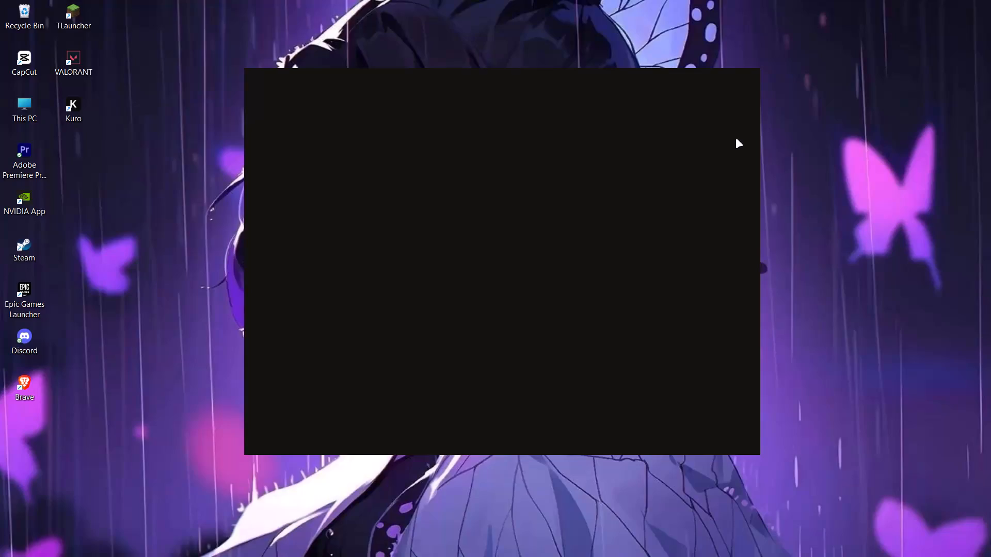
Switch back to the CapCut editor window with project 1106 open.
click(651, 500)
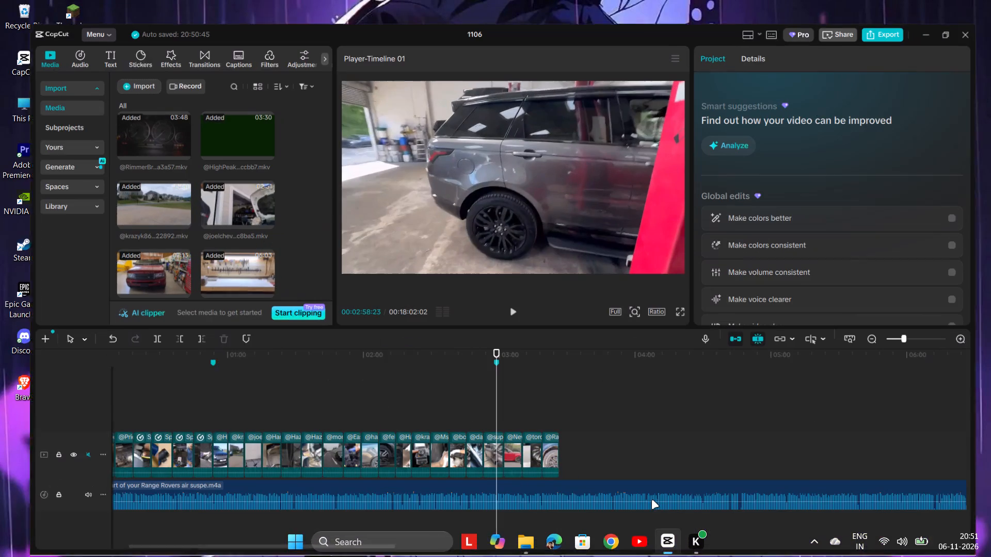
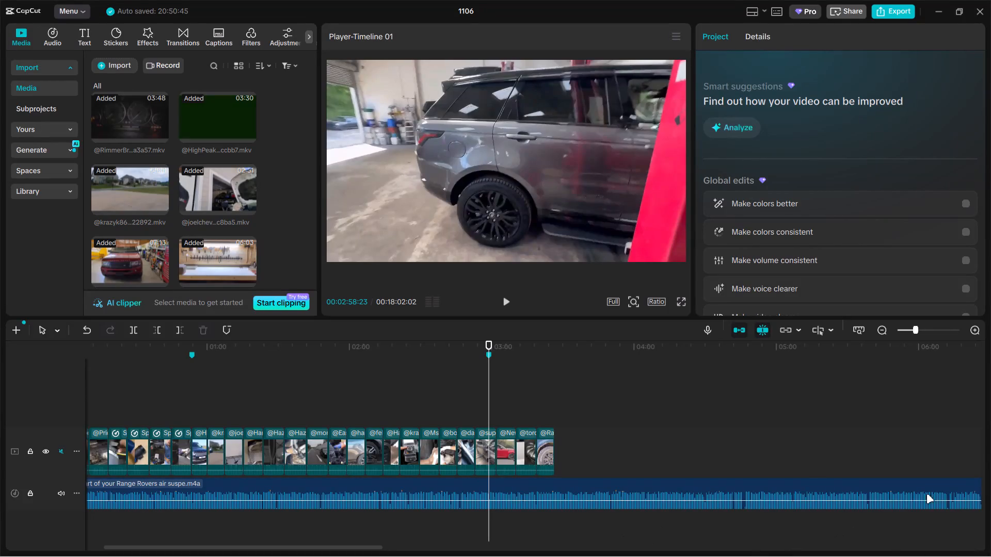
Select all video clips on the main track from about 01:23 through the last clip.
click(479, 414)
drag(479, 414, 468, 417)
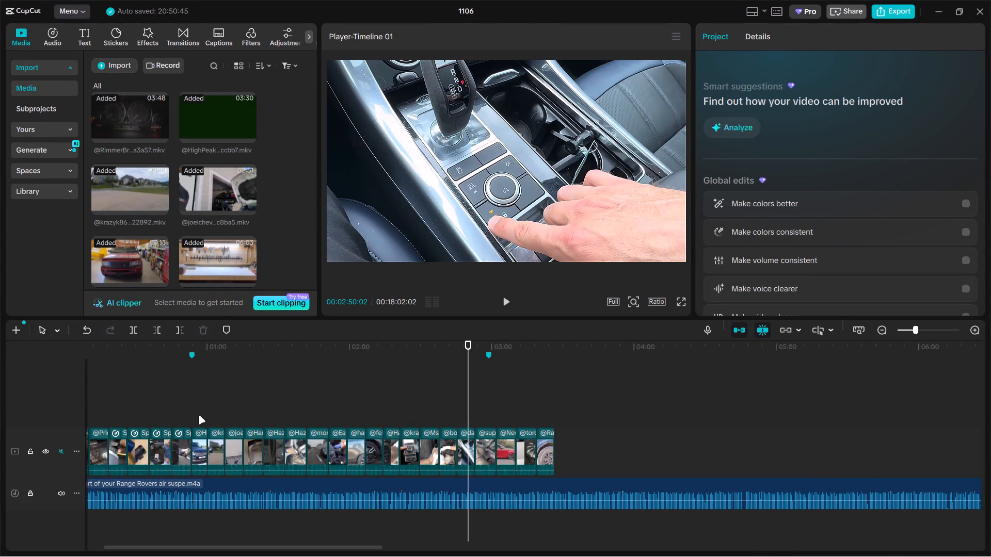
drag(275, 411, 389, 431)
drag(389, 431, 601, 441)
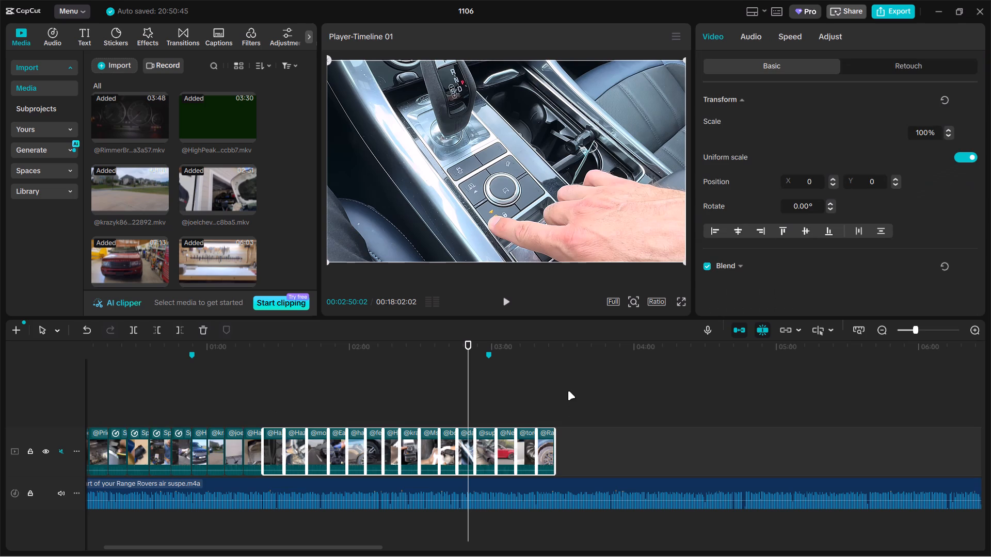